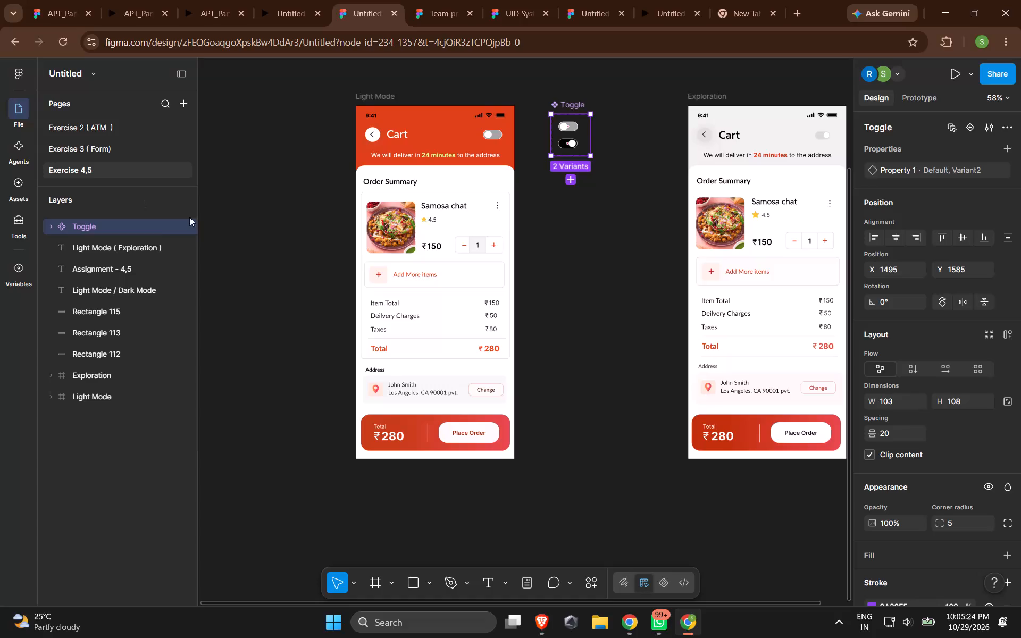
Copy all Exercise 4,5 content, including the Light Mode and Exploration screens and Toggle, into the other Untitled file's E Commerce screens page.
scroll(186, 209, "down", 5, "ctrl")
scroll(385, 222, "down", 7, "ctrl")
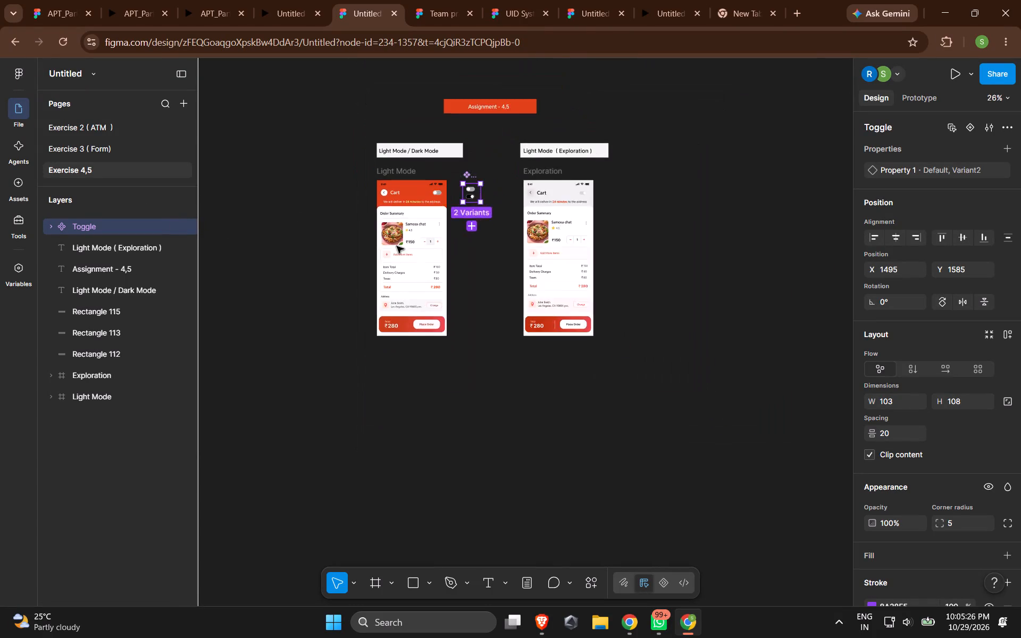
scroll(397, 246, "down", 5, "ctrl")
left_click_drag(354, 130, 578, 354)
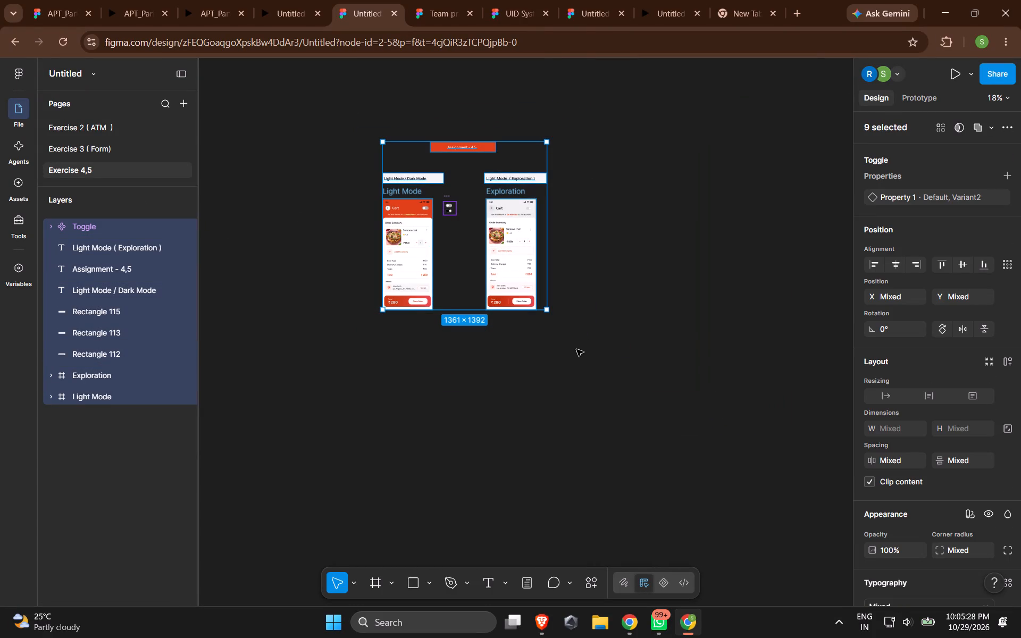
key("ctrl+c")
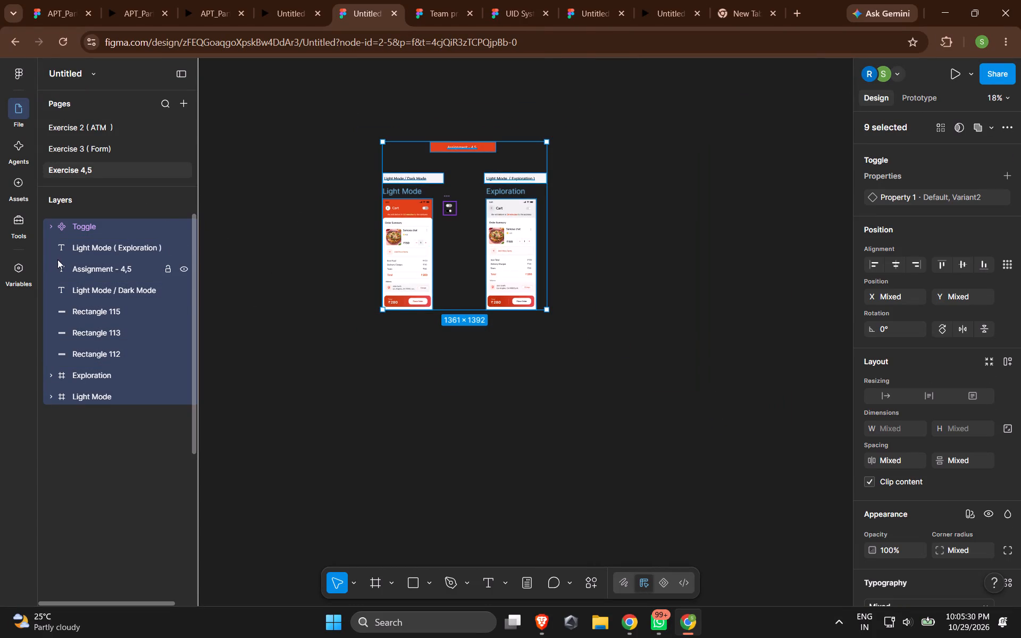
left_click(20, 270)
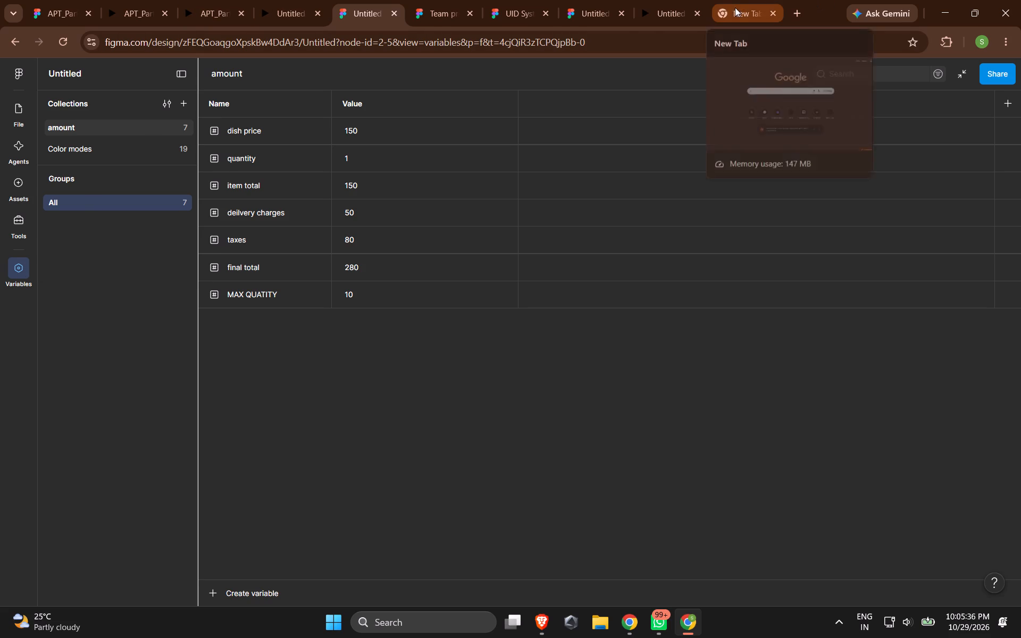
left_click(581, 0)
left_click(662, 3)
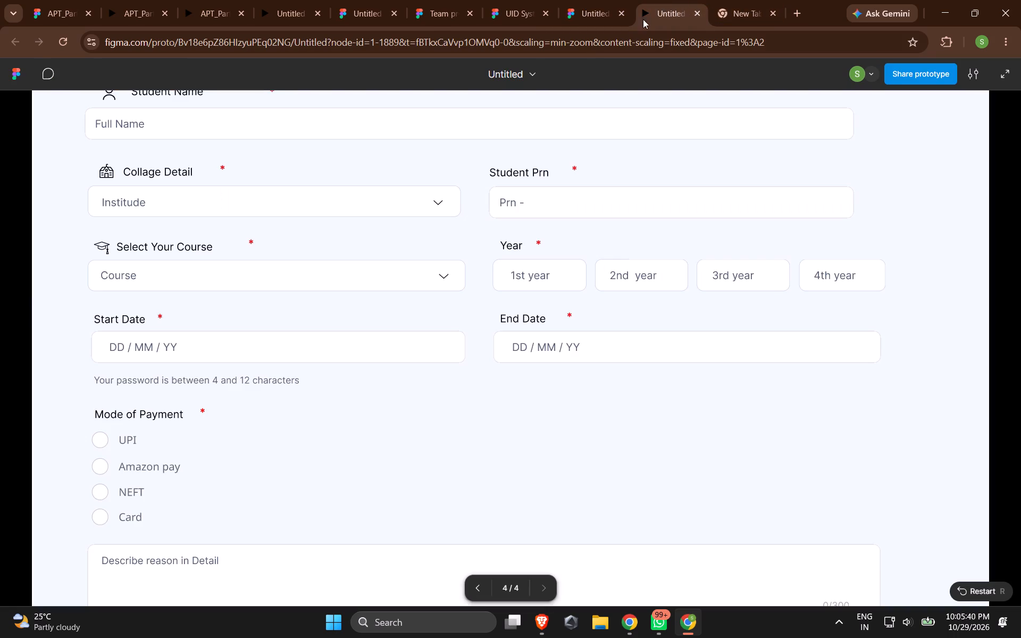
left_click(589, 1)
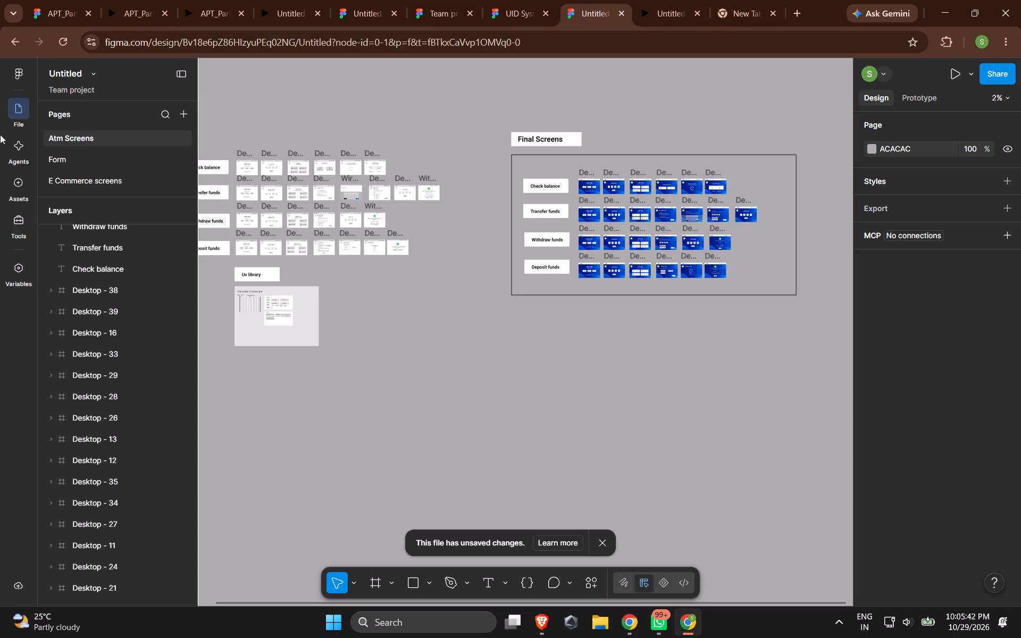
left_click(99, 177)
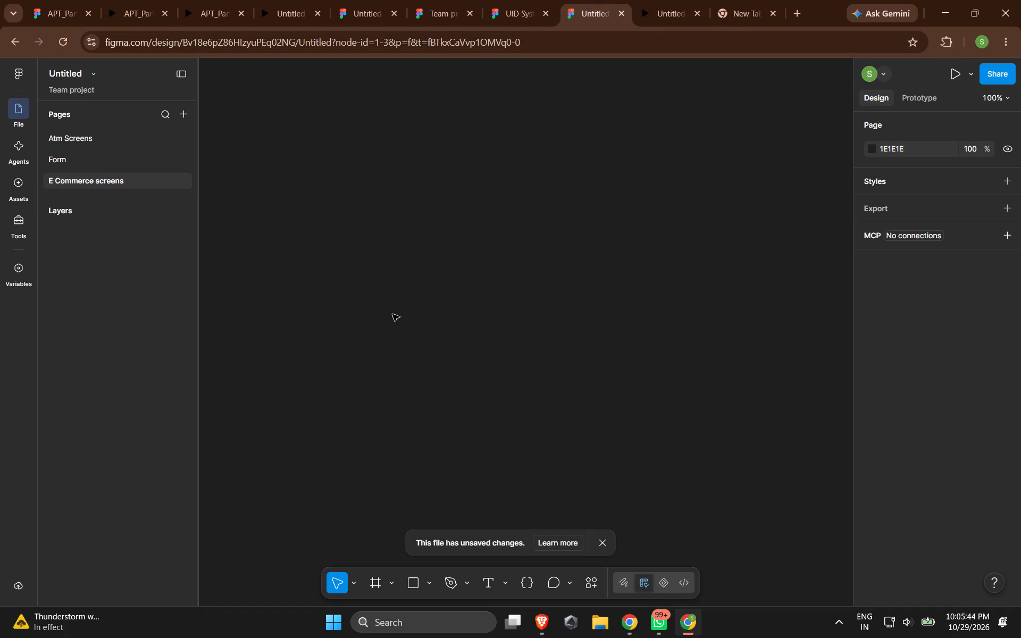
key("ctrl+v")
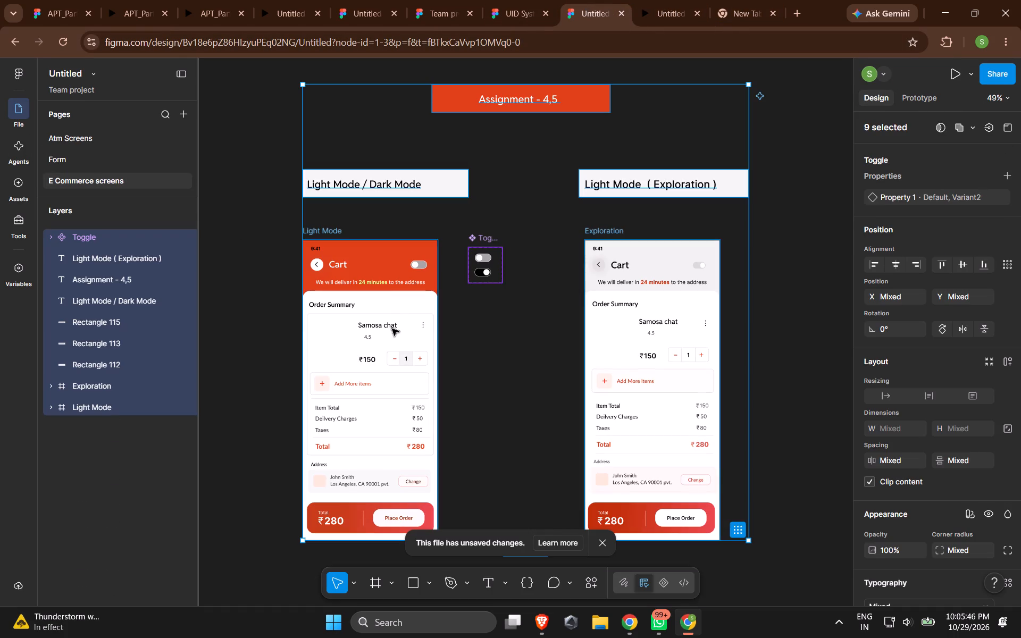
left_click(260, 296)
Open the destination file's variables to check its collections.
left_click(20, 268)
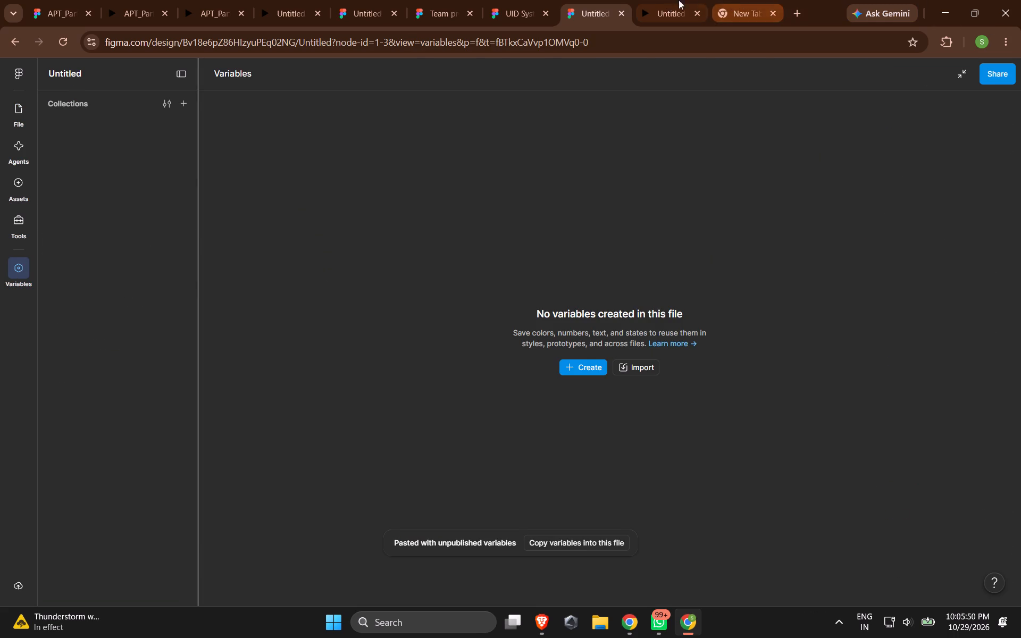
Close the browser tab holding the Untitled form prototype preview.
left_click(663, 0)
left_click(586, 11)
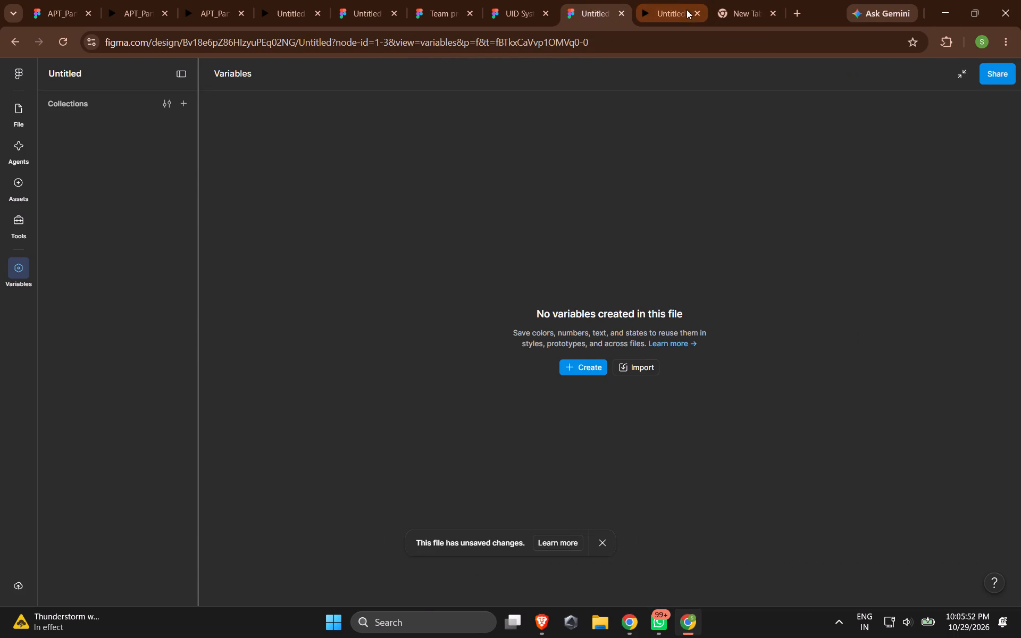
left_click(694, 11)
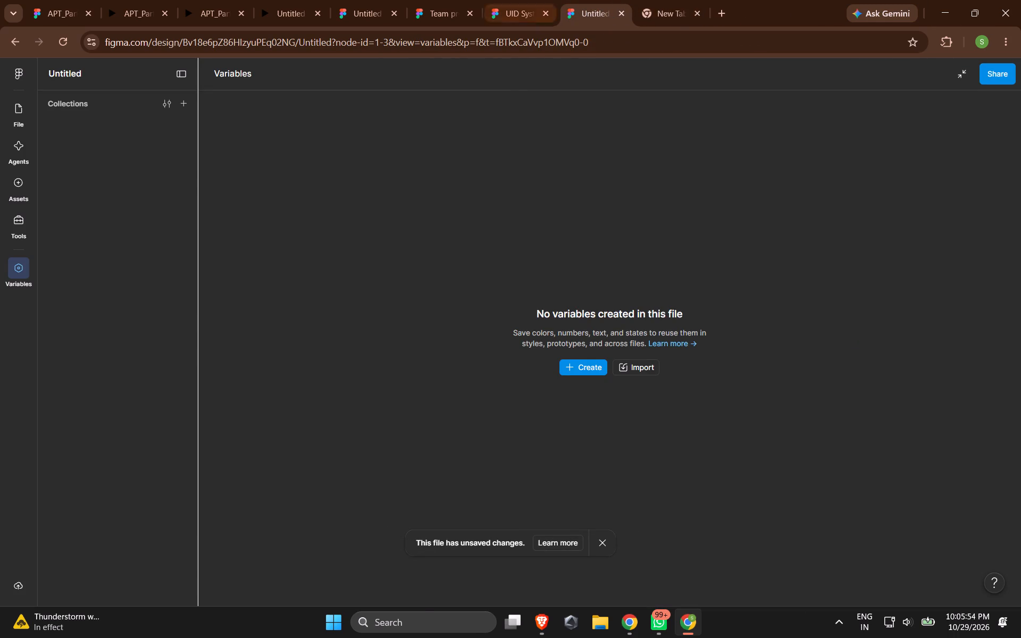
Look through Page 3 of the UID System file for the shopping cart screens.
left_click(353, 4)
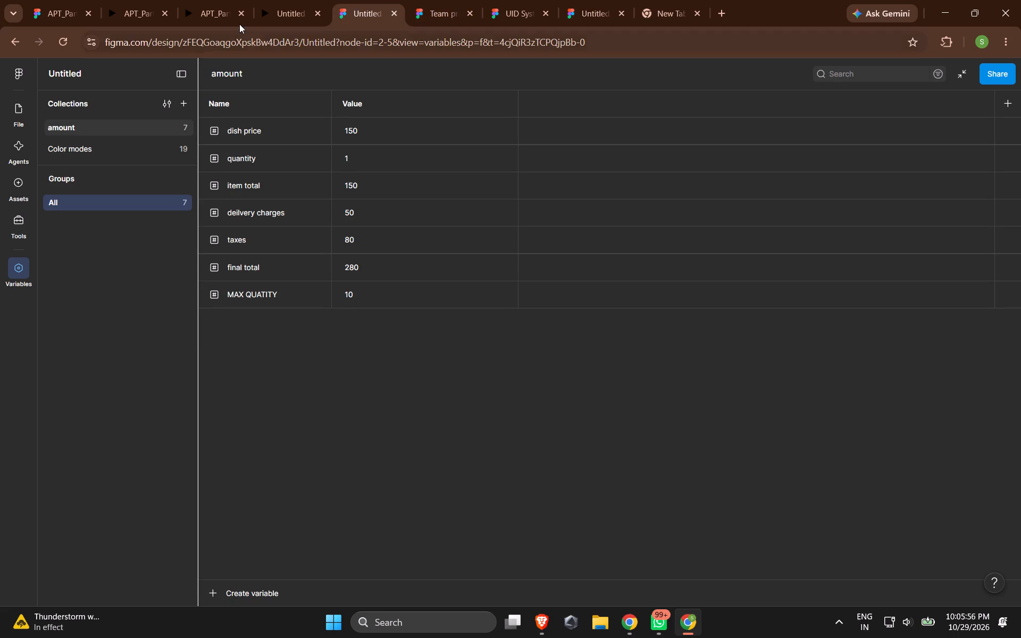
left_click(516, 2)
left_click(323, 270)
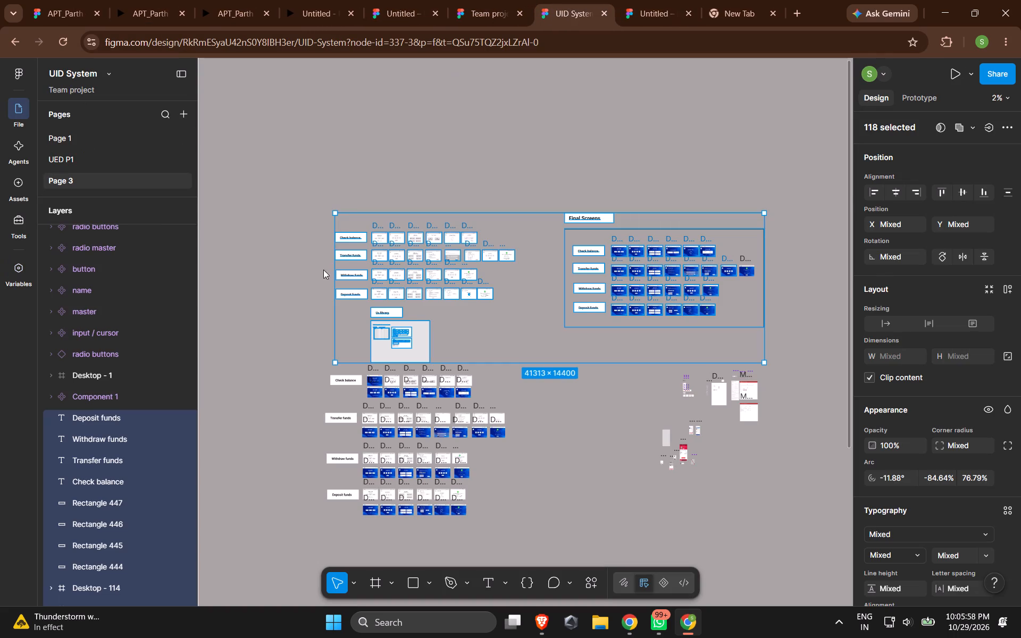
scroll(225, 263, "down", 7)
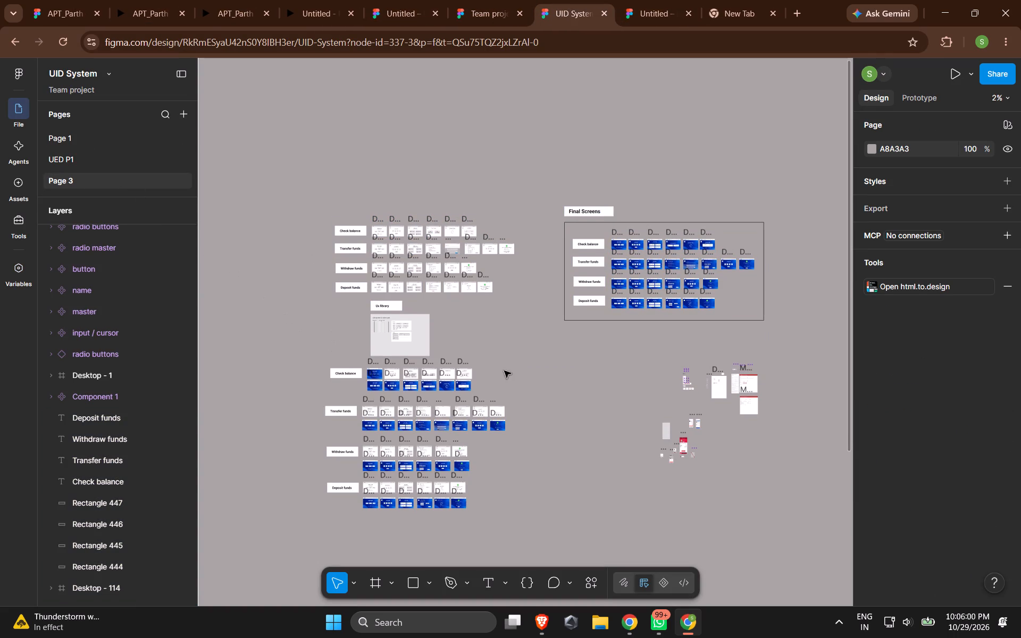
scroll(486, 367, "down", 5, "alt")
scroll(419, 359, "down", 4, "ctrl")
scroll(660, 445, "down", 7)
scroll(535, 433, "down", 4, "alt")
scroll(496, 413, "down", 7, "alt")
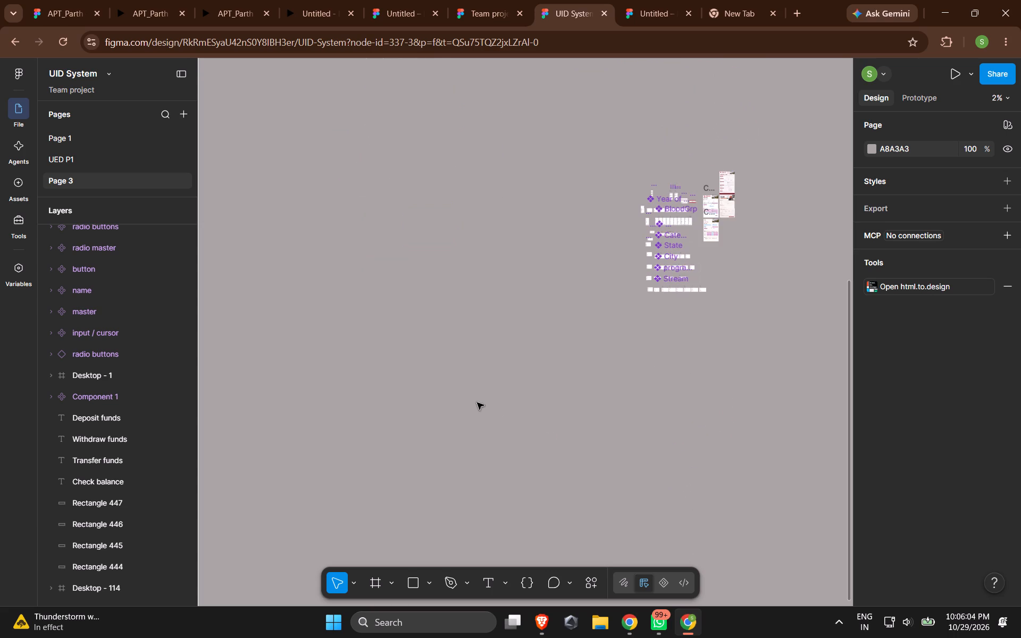
scroll(477, 402, "down", 6, "alt")
scroll(459, 389, "up", 5, "shift")
scroll(459, 386, "down", 8, "shift")
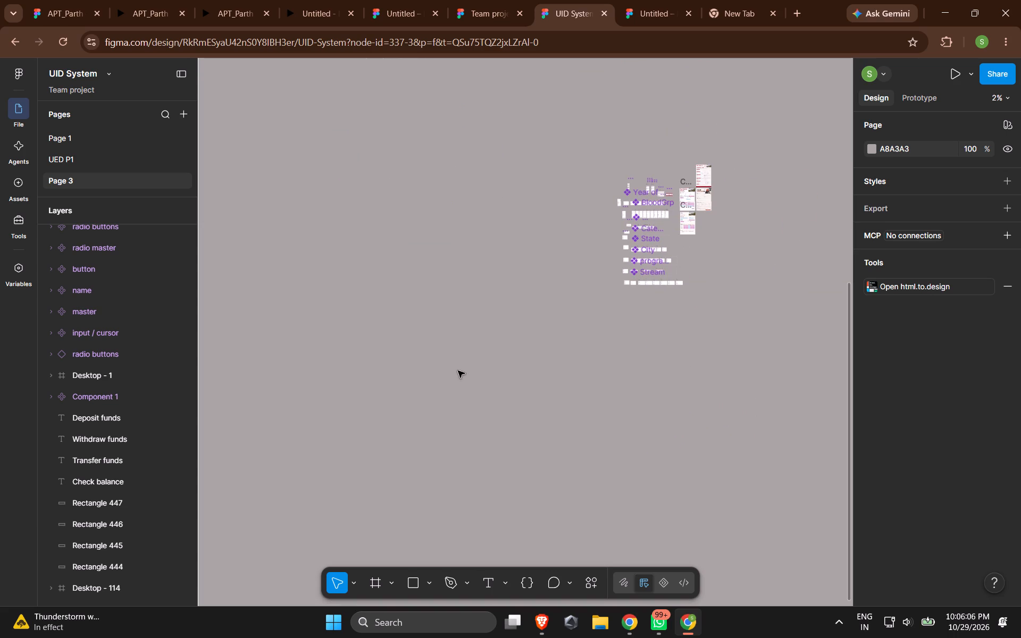
scroll(456, 367, "down", 5, "alt")
scroll(456, 365, "up", 5, "alt")
scroll(455, 364, "up", 4)
scroll(455, 364, "down", 5, "ctrl")
scroll(455, 364, "up", 3, "ctrl")
scroll(455, 363, "down", 8, "ctrl")
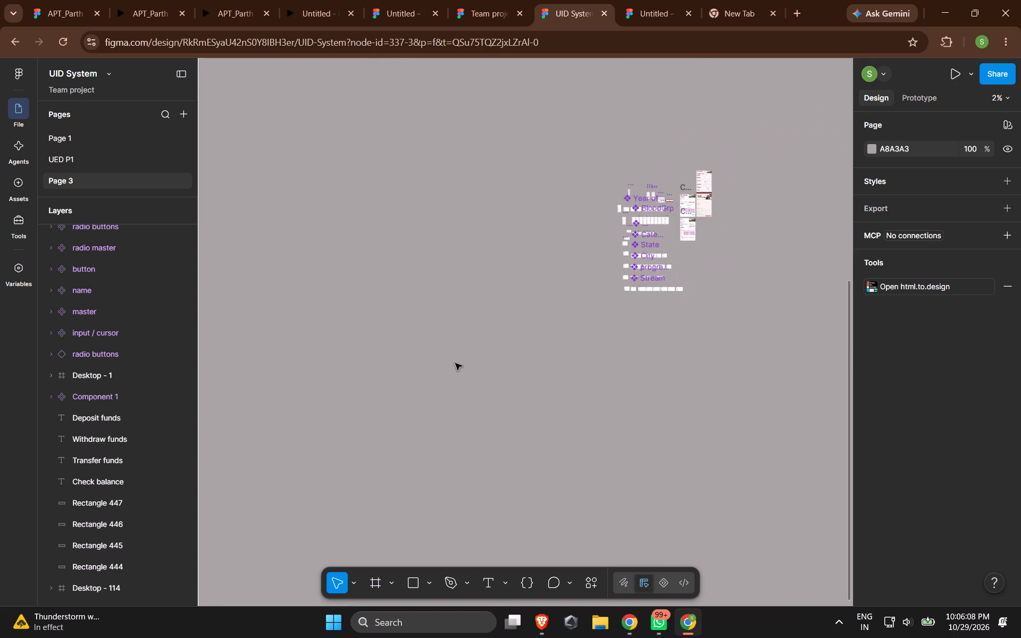
scroll(455, 363, "up", 6, "ctrl")
scroll(455, 360, "up", 5)
scroll(491, 250, "down", 4, "ctrl")
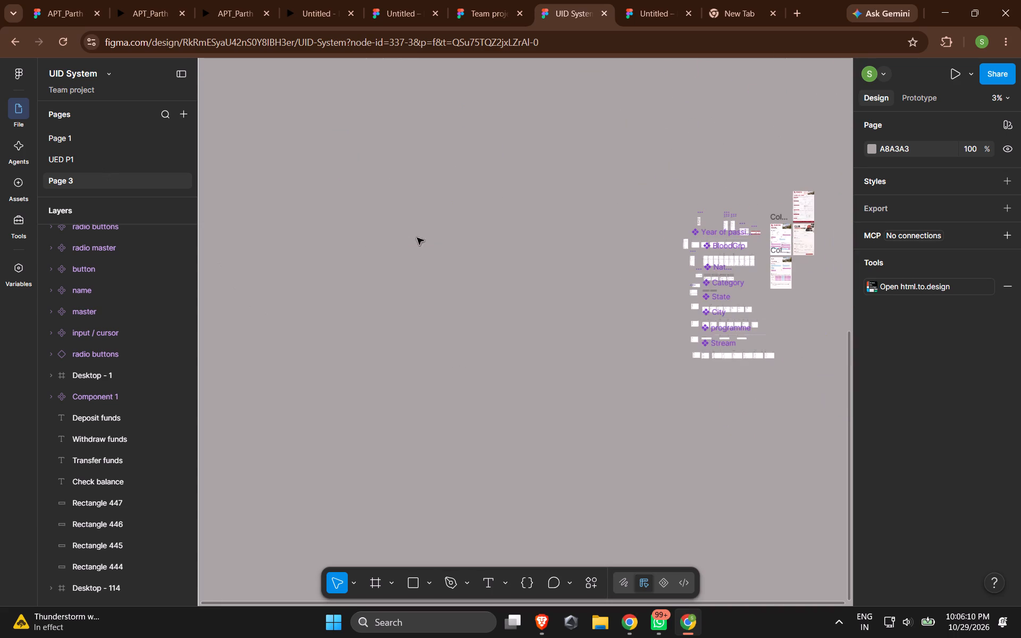
scroll(909, 212, "up", 18)
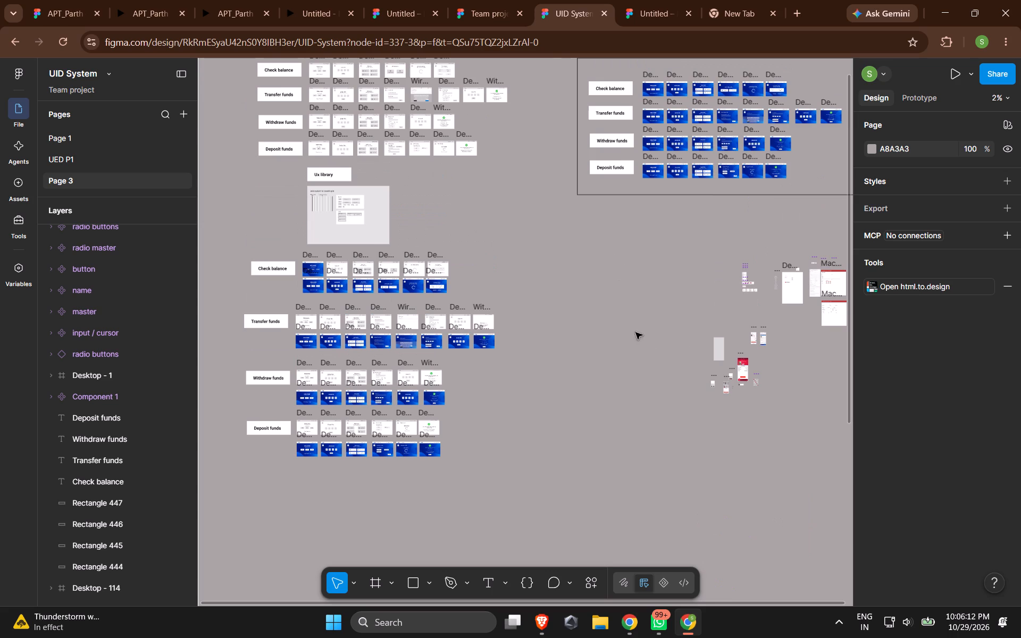
scroll(688, 351, "down", 8, "shift")
scroll(565, 303, "up", 4, "ctrl")
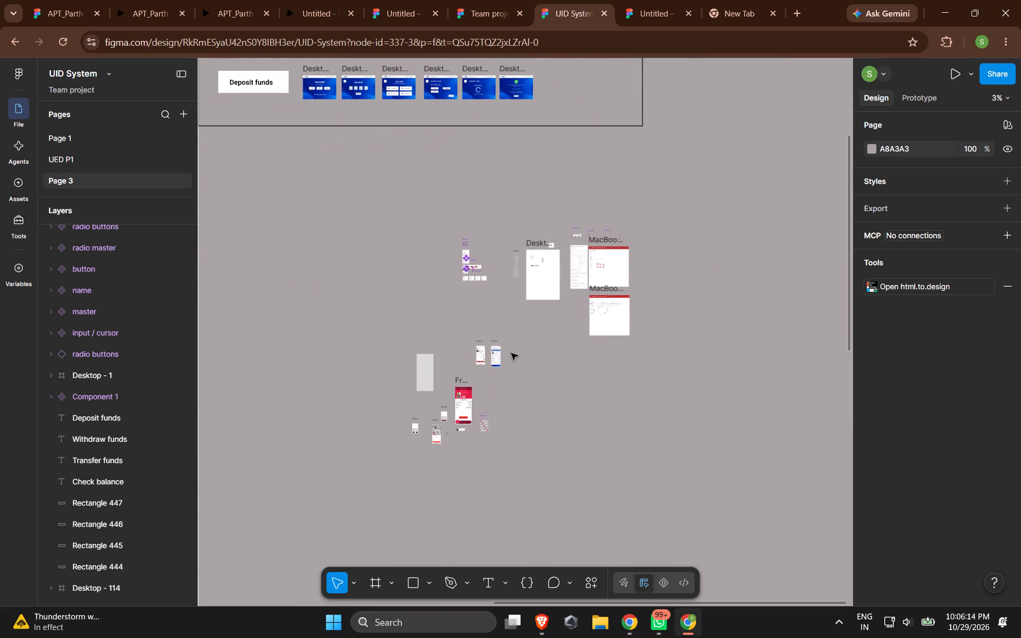
scroll(673, 516, "up", 5, "ctrl")
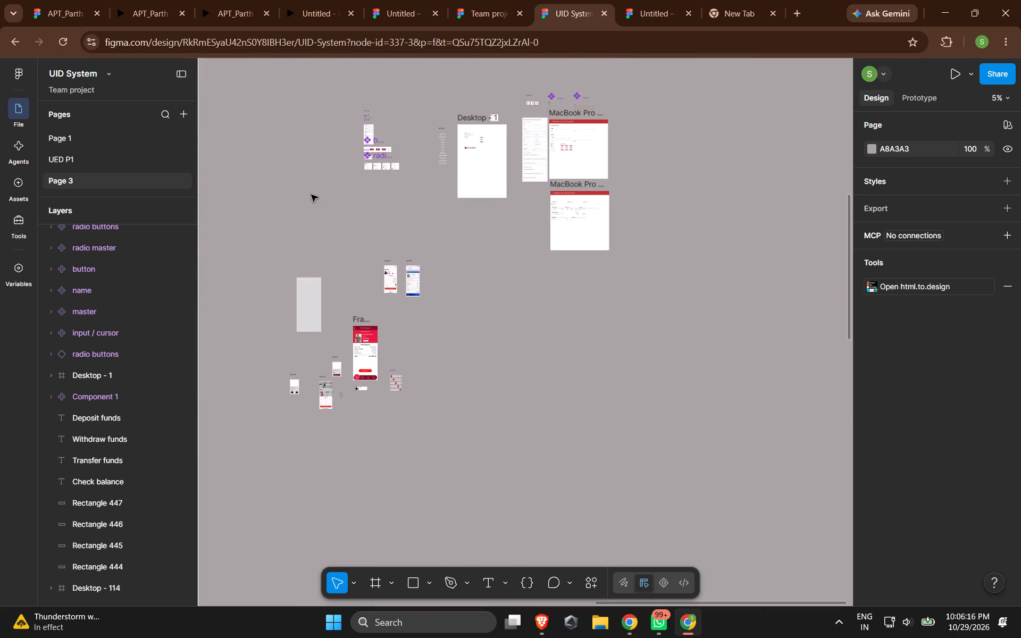
scroll(390, 278, "up", 10, "ctrl")
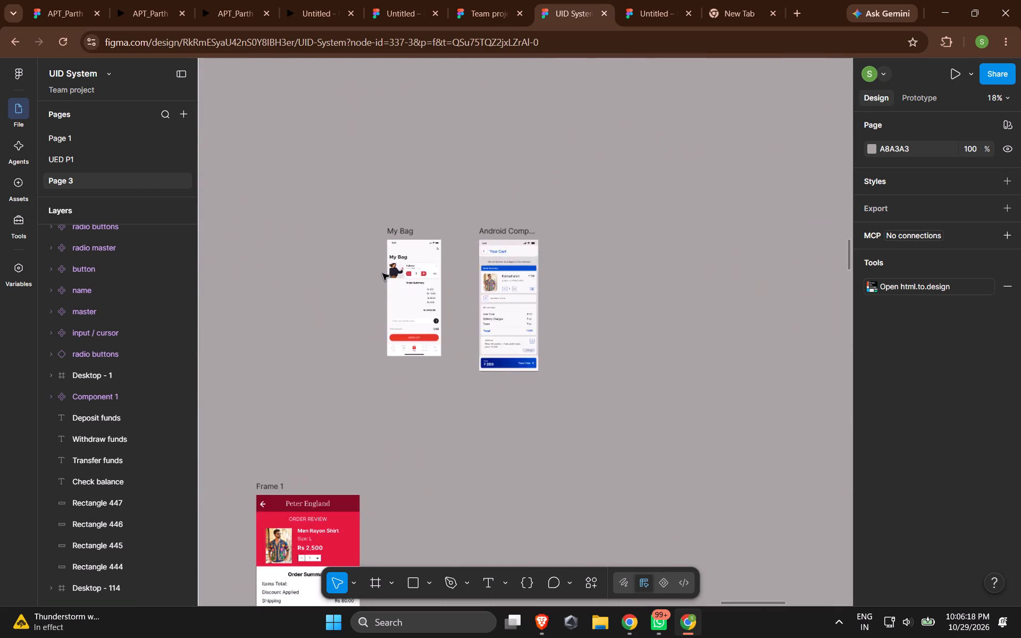
scroll(382, 273, "up", 5, "ctrl")
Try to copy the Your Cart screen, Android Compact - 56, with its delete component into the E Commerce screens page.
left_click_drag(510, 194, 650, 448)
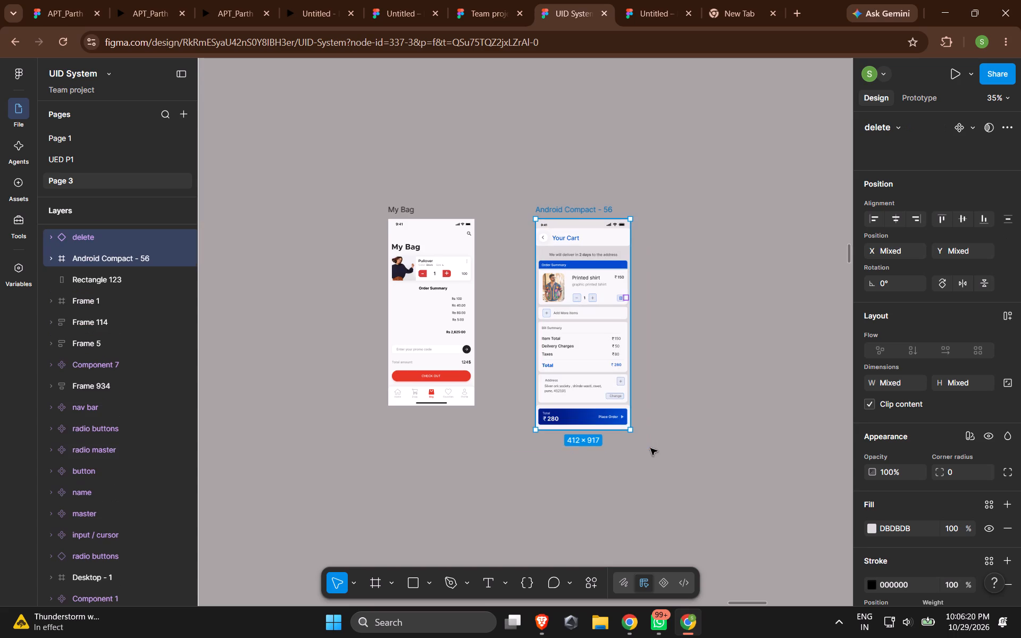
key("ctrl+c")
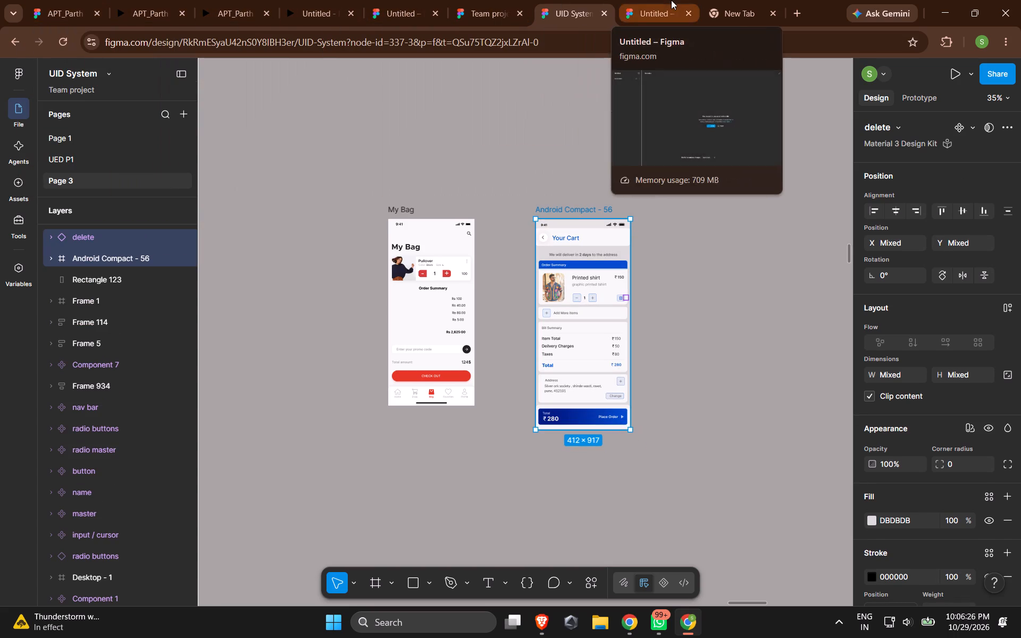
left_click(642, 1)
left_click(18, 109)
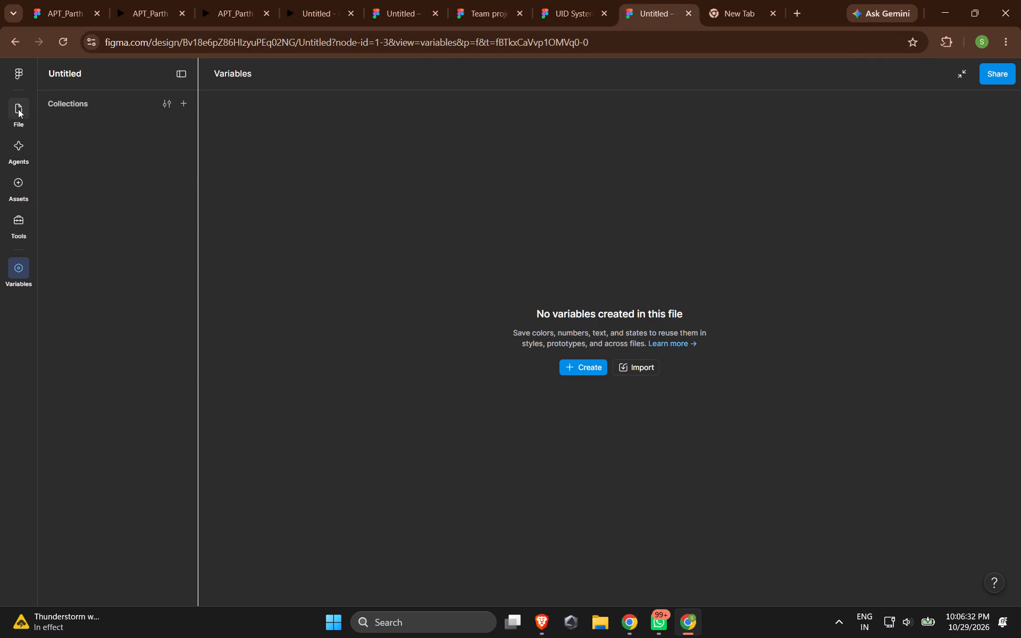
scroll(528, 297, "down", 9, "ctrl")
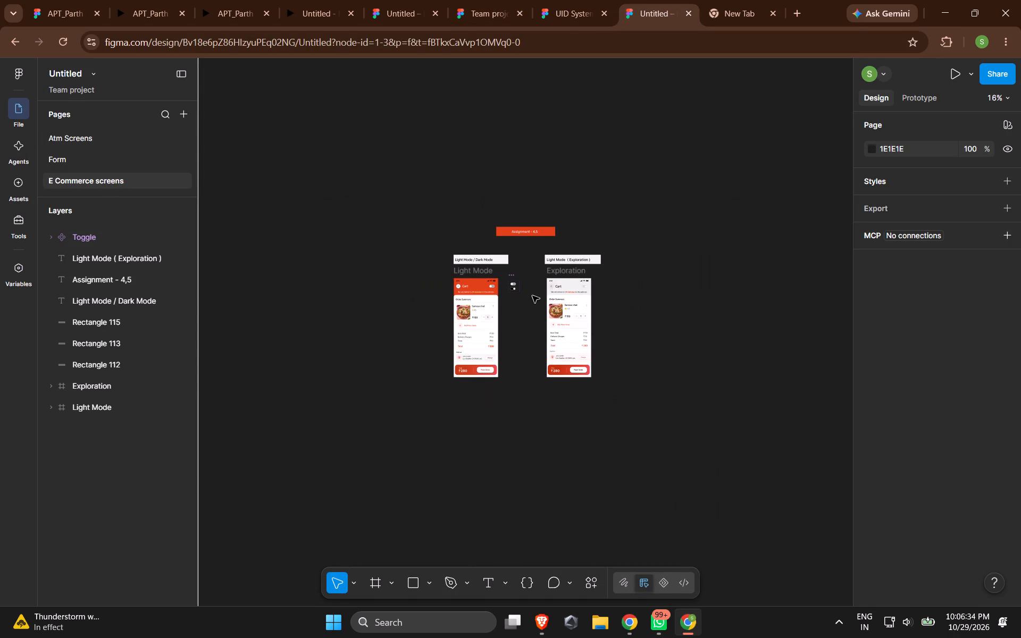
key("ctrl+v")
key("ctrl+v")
Copy Android Compact - 56 and its delete component from UID System into E Commerce screens, placing them to the right of the Exploration screen.
left_click(556, 0)
left_click_drag(529, 170, 645, 460)
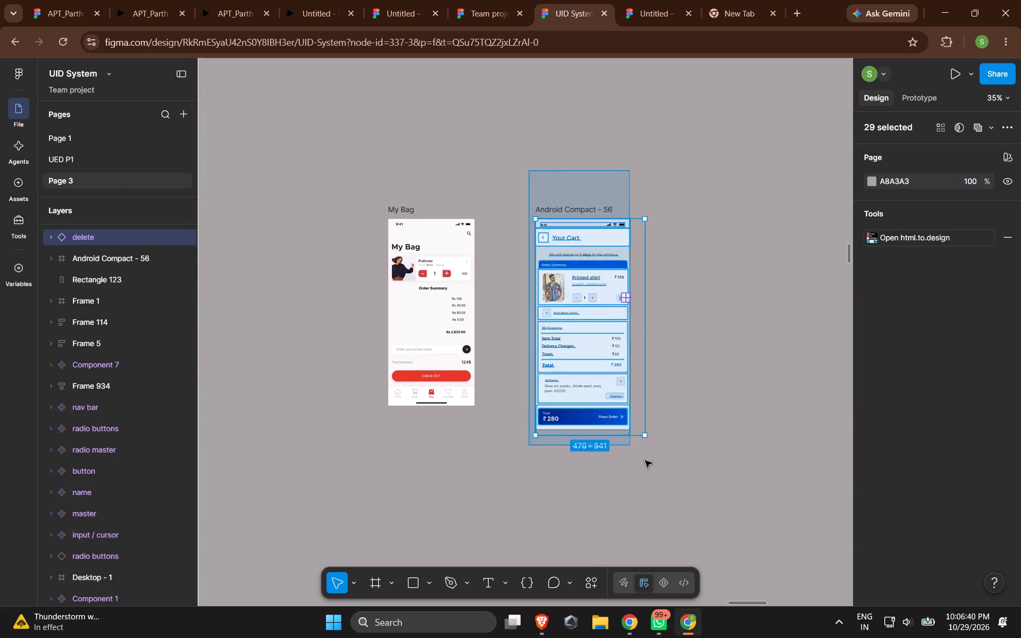
left_click_drag(645, 460, 651, 464)
key("ctrl+c")
left_click(649, 0)
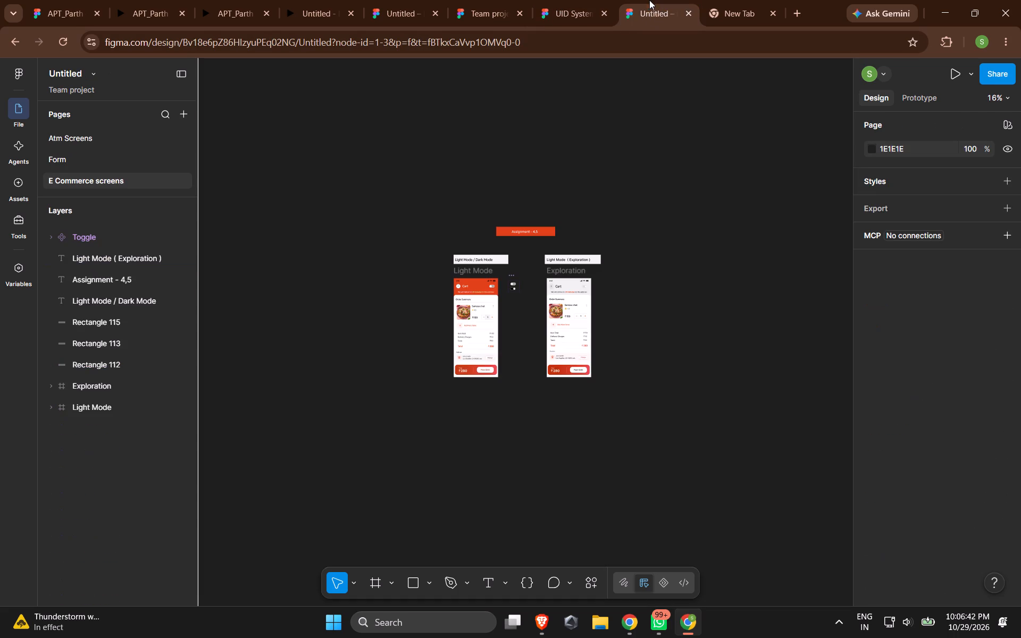
key("ctrl+v")
left_click_drag(522, 276, 531, 279)
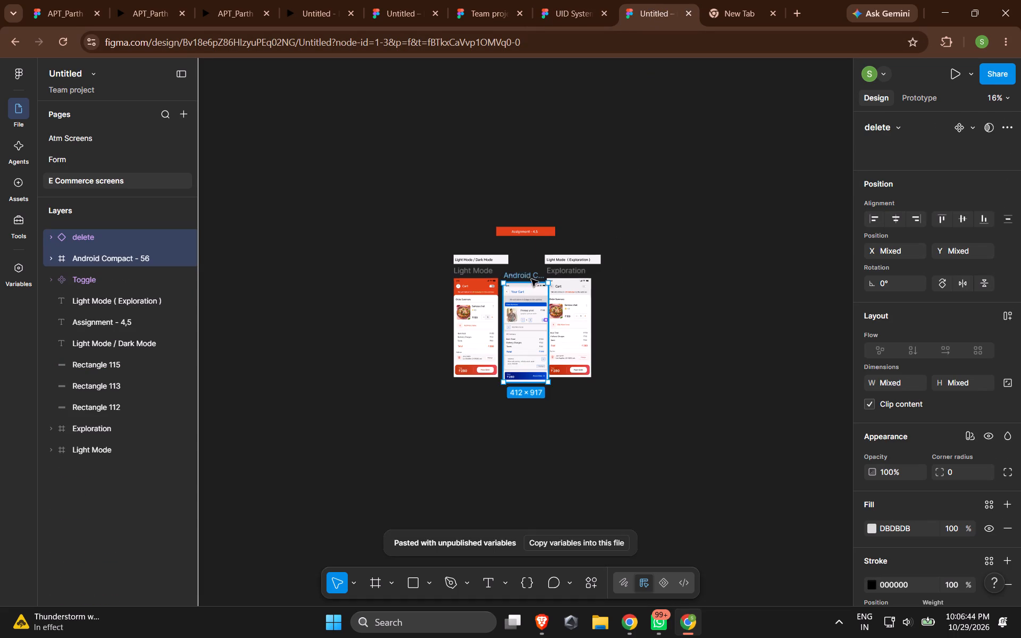
left_click_drag(531, 279, 655, 263)
Review the Light Mode, Exploration and Your Cart screens gathered on the E Commerce screens page.
scroll(659, 271, "up", 5, "shift")
scroll(669, 282, "down", 8, "shift")
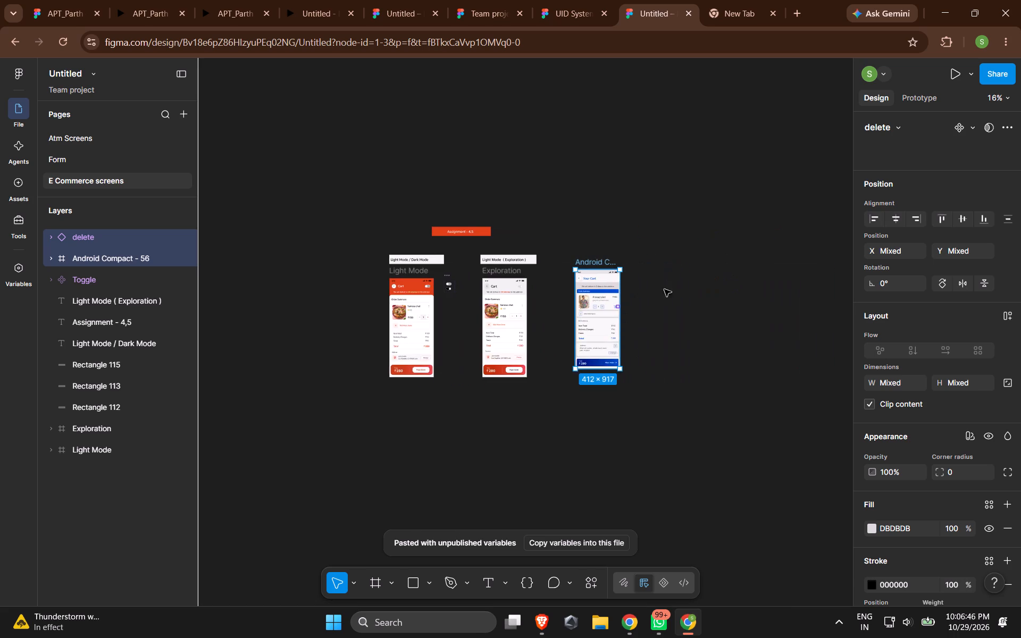
scroll(536, 310, "up", 5, "ctrl")
scroll(509, 343, "up", 4, "ctrl")
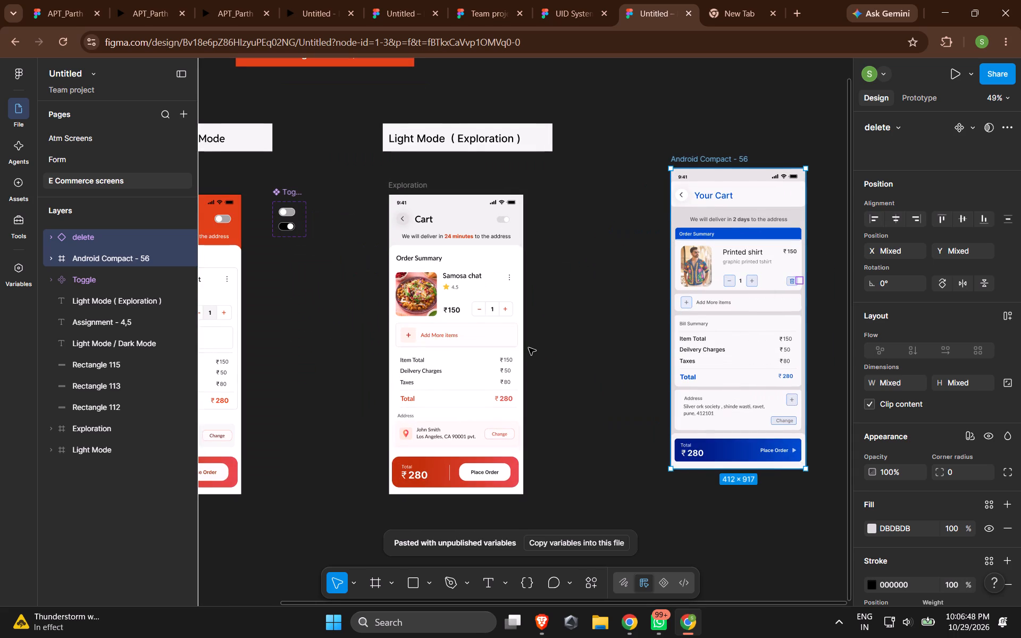
scroll(528, 348, "down", 3, "shift")
scroll(526, 349, "up", 7, "shift")
scroll(526, 349, "down", 6, "shift")
scroll(526, 349, "up", 5, "shift")
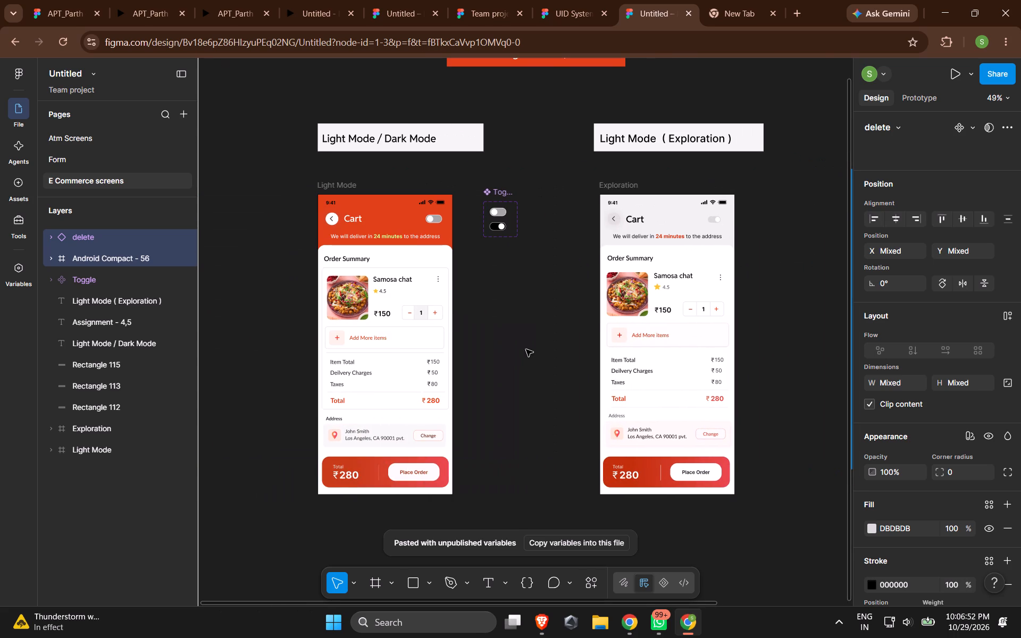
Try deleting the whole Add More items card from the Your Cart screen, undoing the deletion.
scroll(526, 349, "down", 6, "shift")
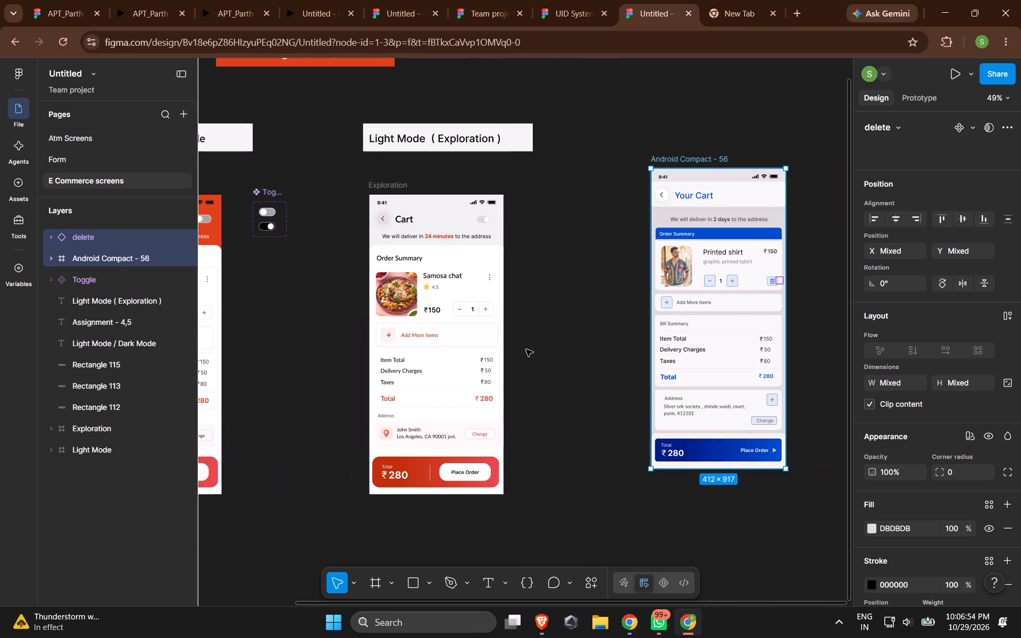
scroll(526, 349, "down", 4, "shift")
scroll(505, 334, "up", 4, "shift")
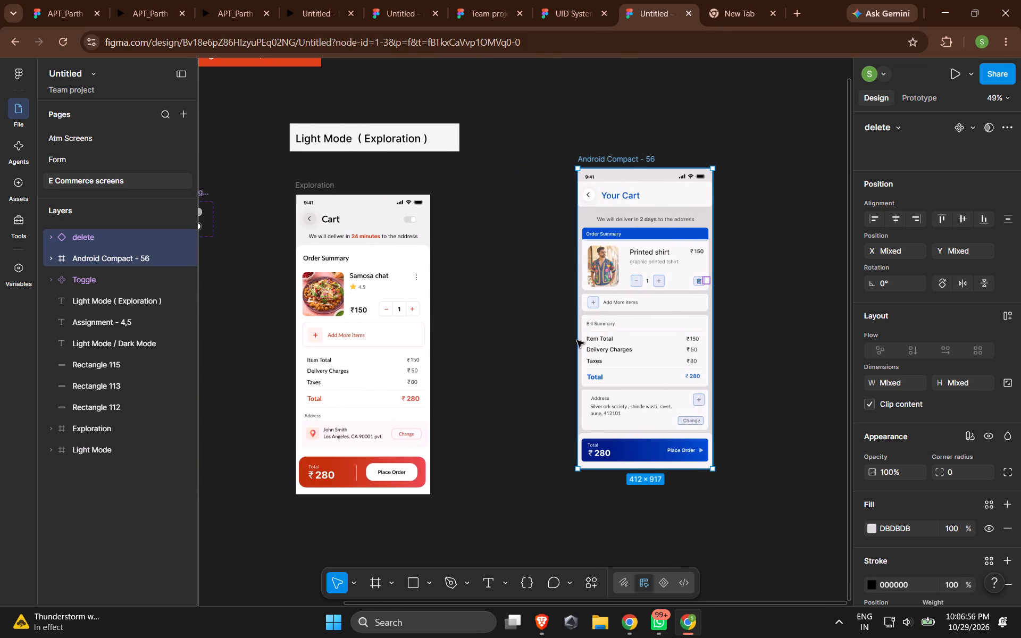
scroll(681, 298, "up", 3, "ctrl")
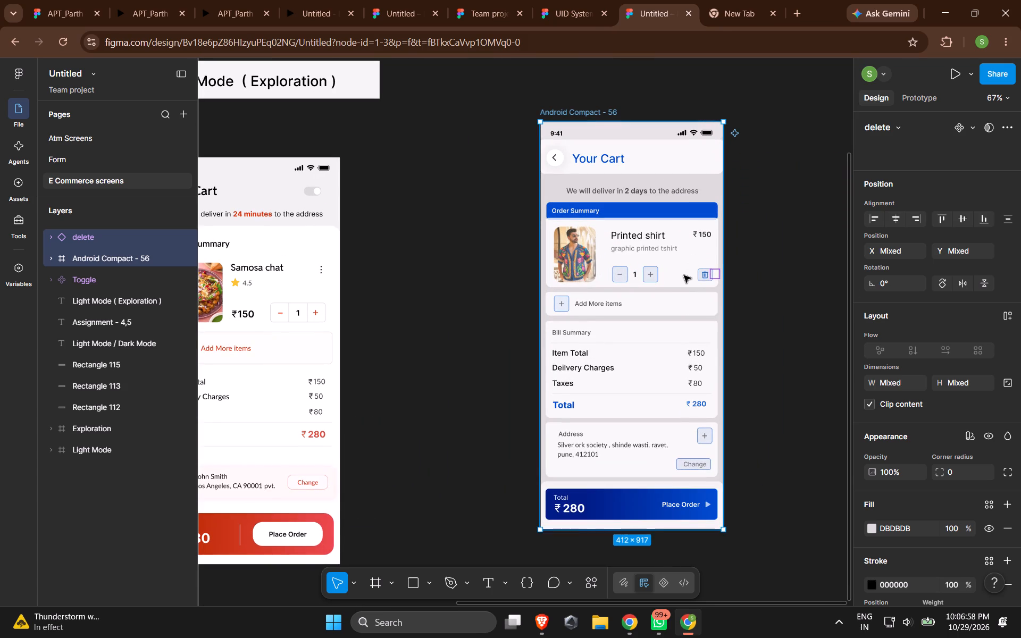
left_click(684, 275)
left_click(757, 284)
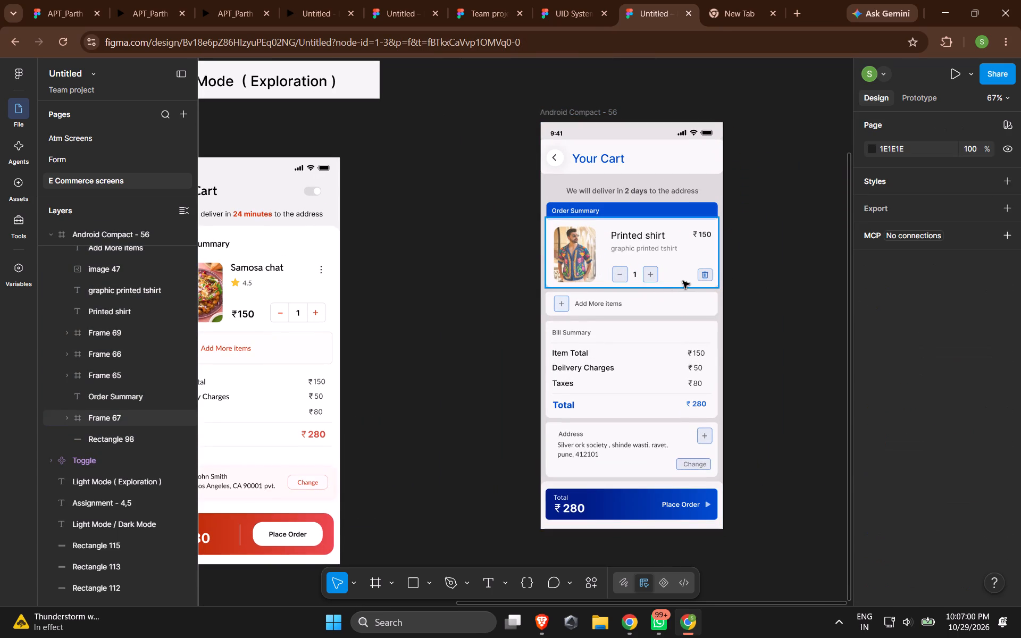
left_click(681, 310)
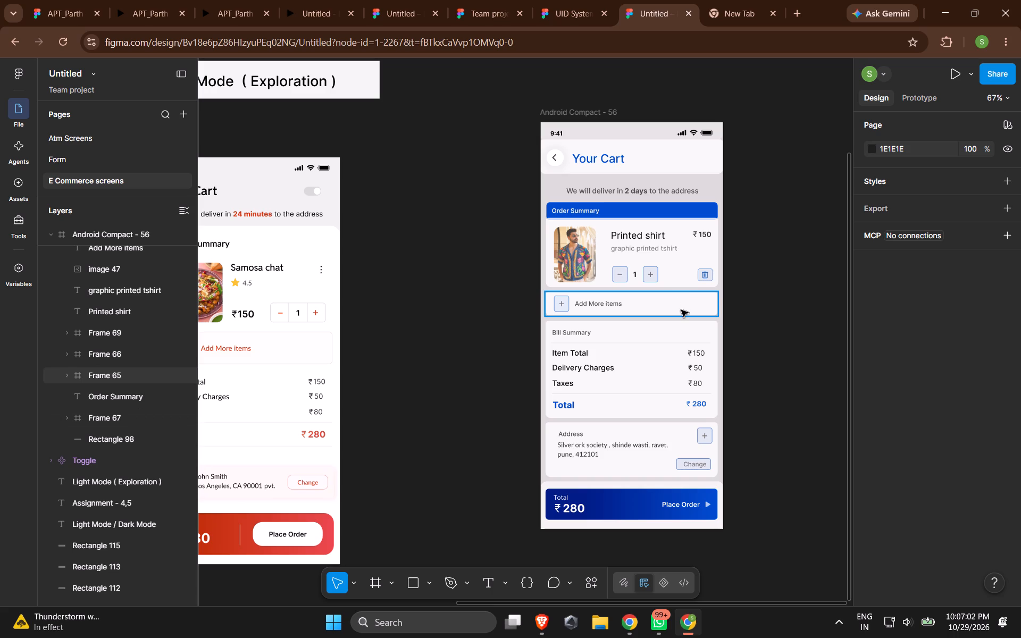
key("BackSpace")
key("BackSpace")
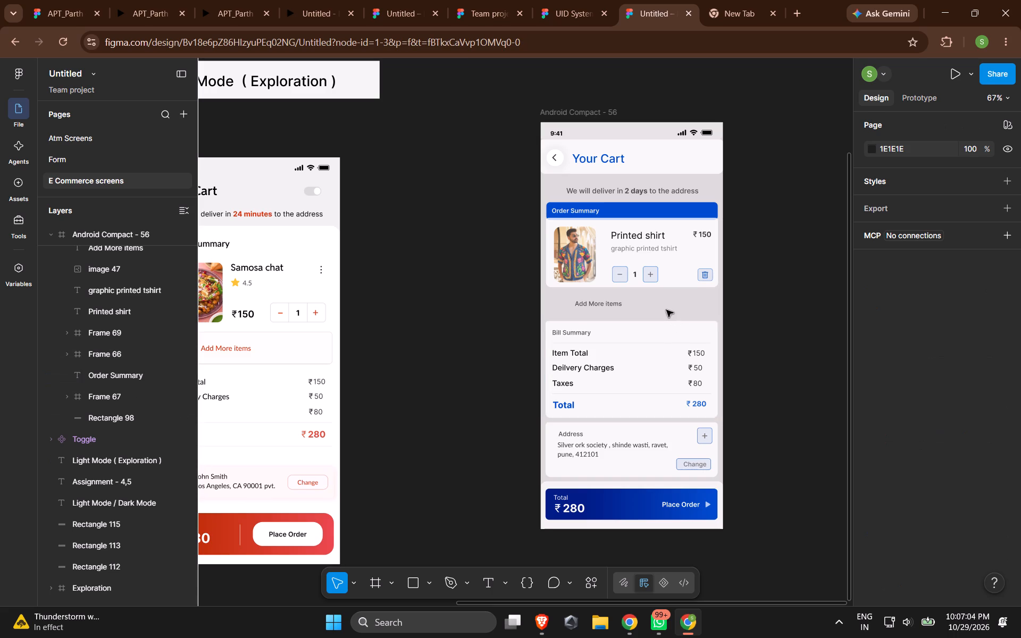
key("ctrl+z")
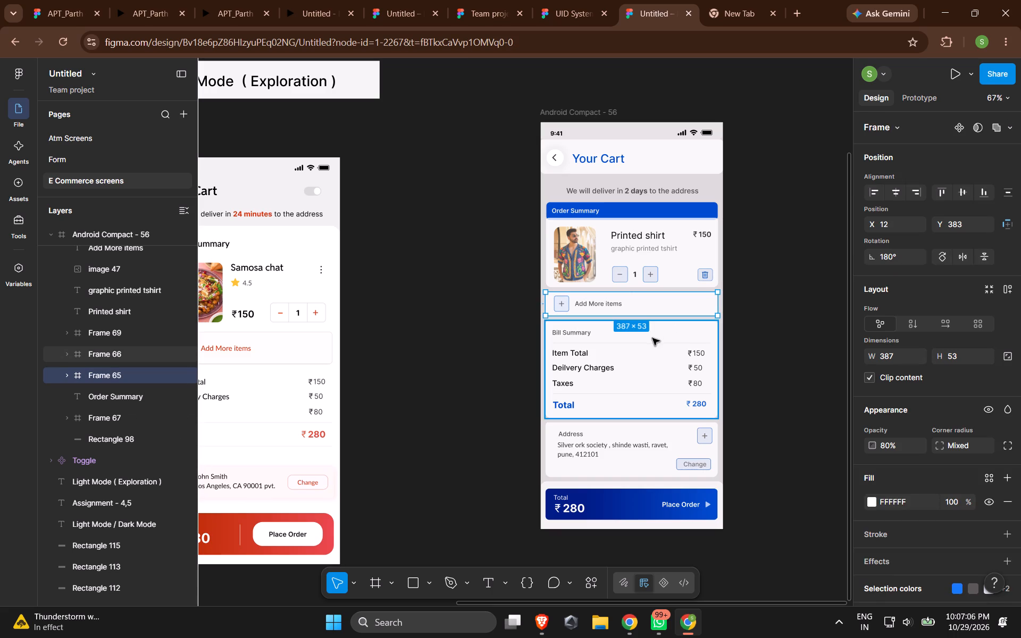
Ungroup the Add More items card on the Your Cart screen and delete its leftover pale rectangle, Rectangle 96.
right_click(563, 304)
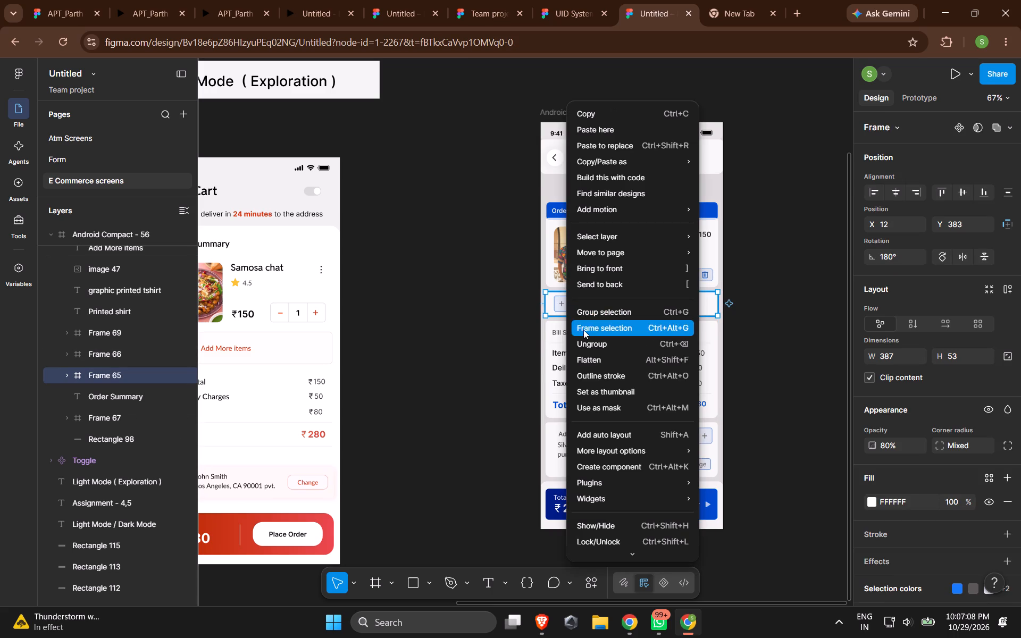
left_click(588, 342)
left_click(794, 301)
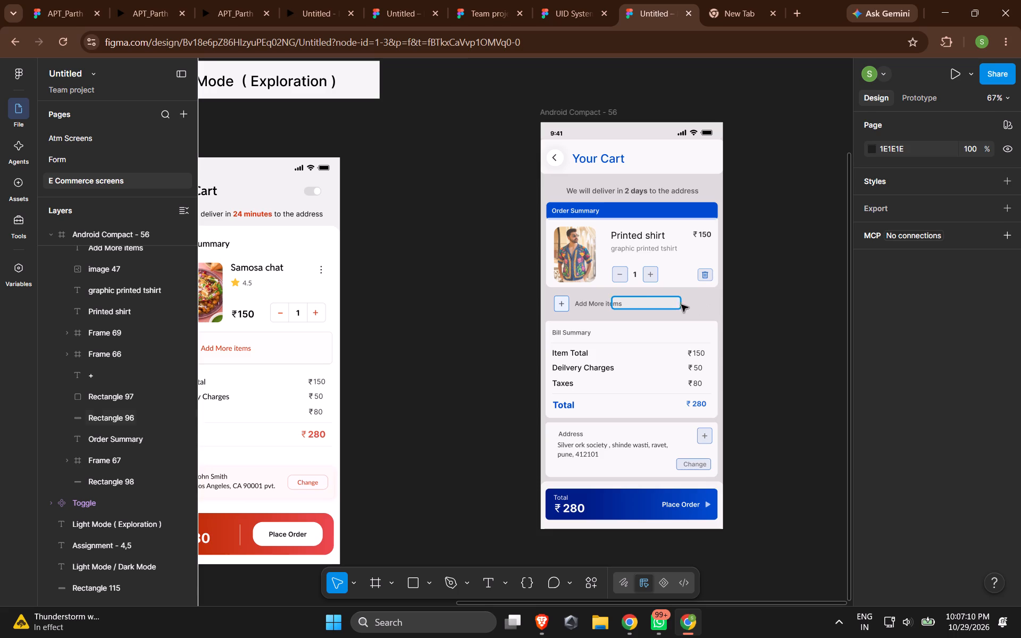
left_click(671, 305)
key("BackSpace")
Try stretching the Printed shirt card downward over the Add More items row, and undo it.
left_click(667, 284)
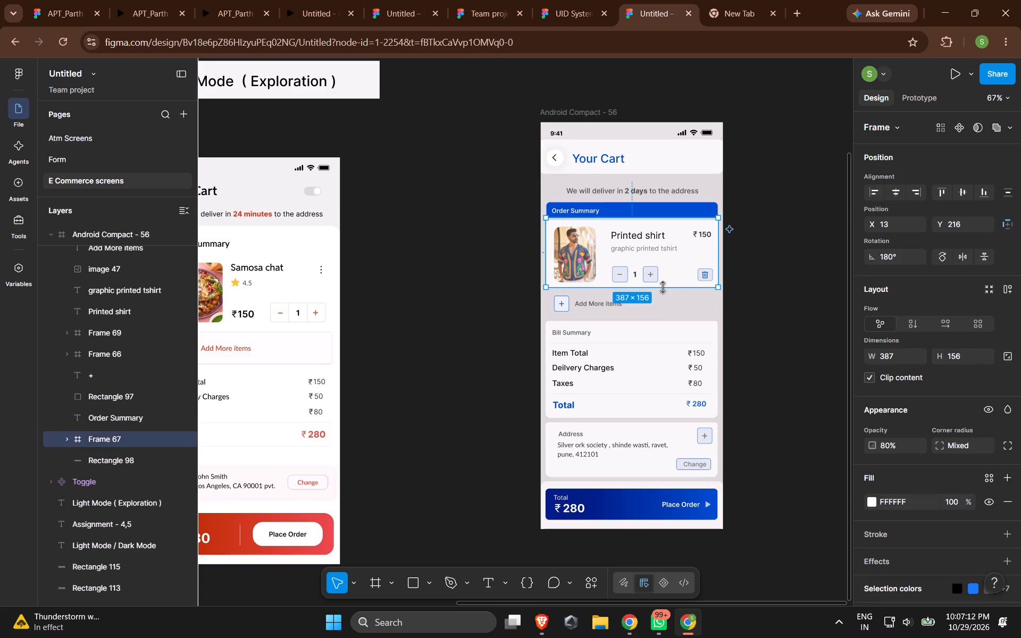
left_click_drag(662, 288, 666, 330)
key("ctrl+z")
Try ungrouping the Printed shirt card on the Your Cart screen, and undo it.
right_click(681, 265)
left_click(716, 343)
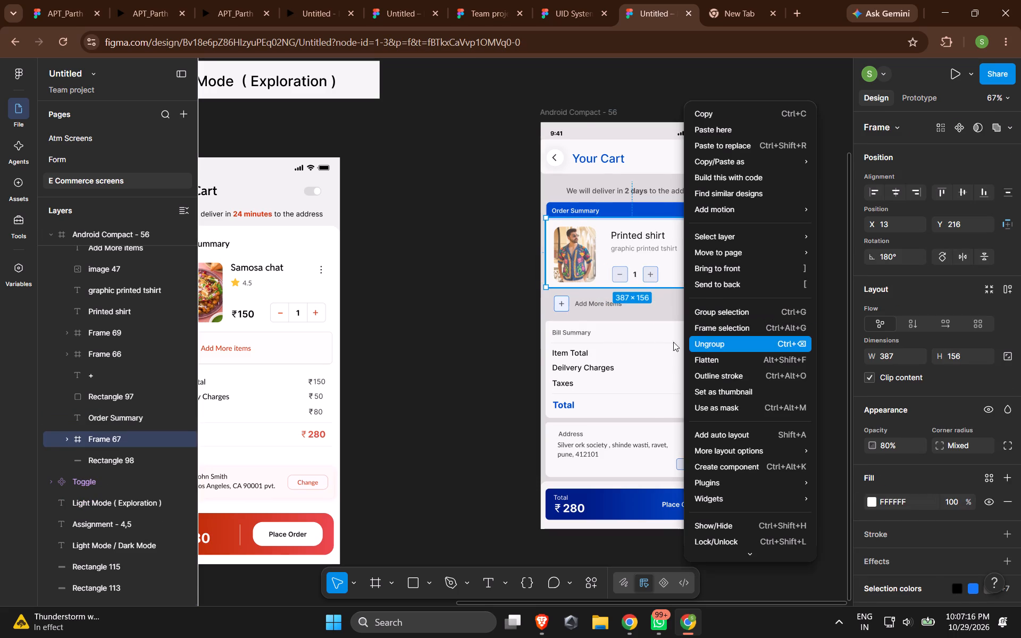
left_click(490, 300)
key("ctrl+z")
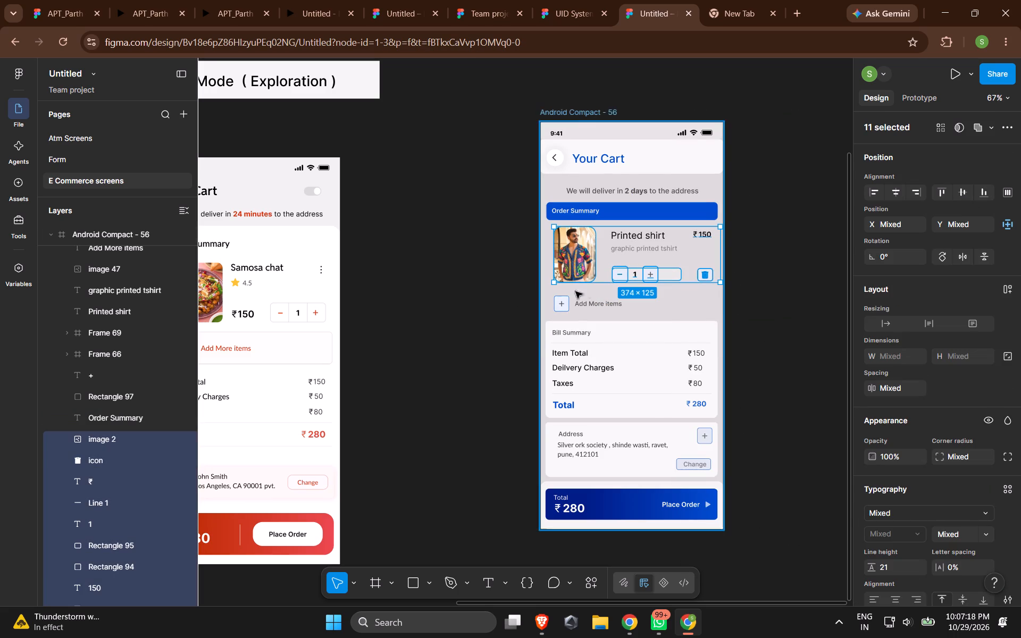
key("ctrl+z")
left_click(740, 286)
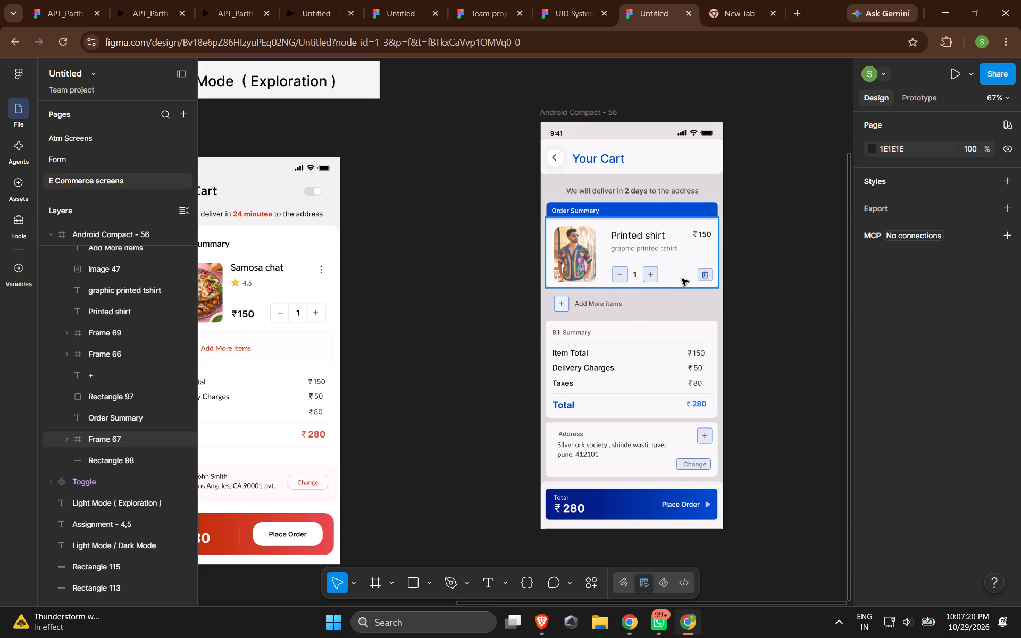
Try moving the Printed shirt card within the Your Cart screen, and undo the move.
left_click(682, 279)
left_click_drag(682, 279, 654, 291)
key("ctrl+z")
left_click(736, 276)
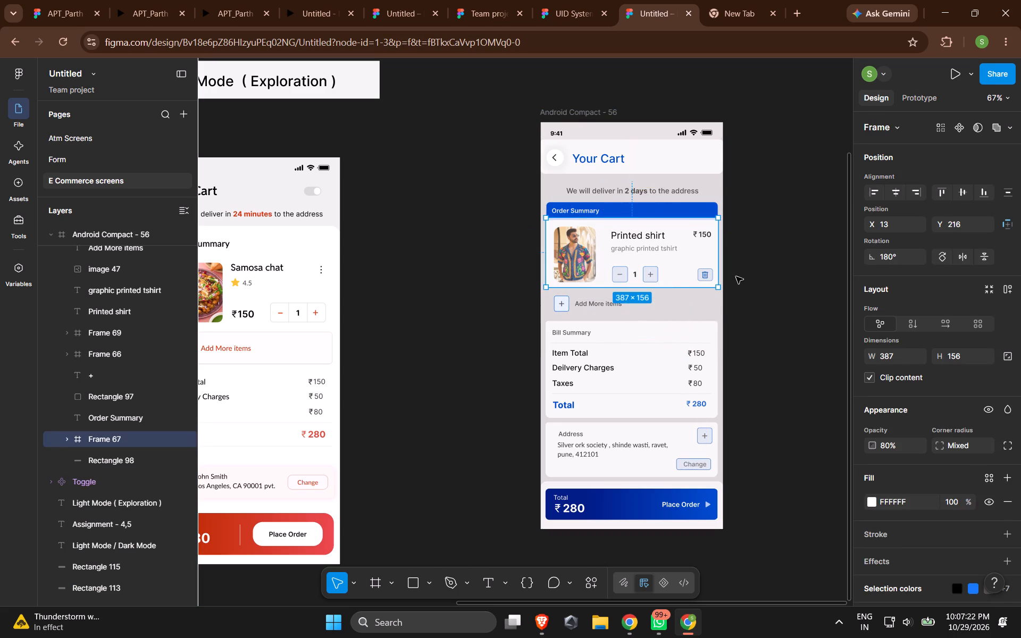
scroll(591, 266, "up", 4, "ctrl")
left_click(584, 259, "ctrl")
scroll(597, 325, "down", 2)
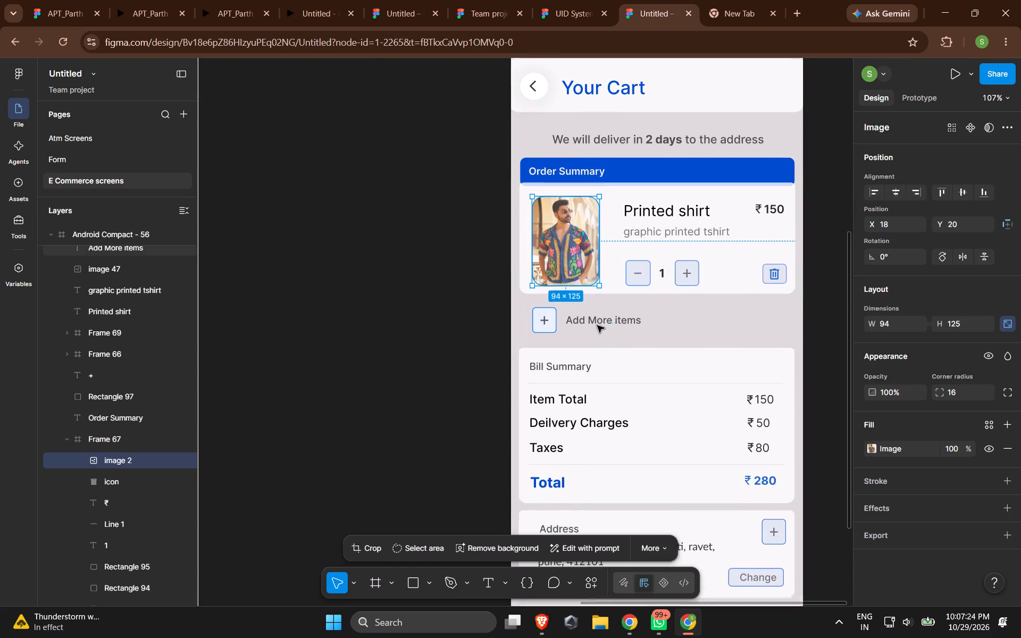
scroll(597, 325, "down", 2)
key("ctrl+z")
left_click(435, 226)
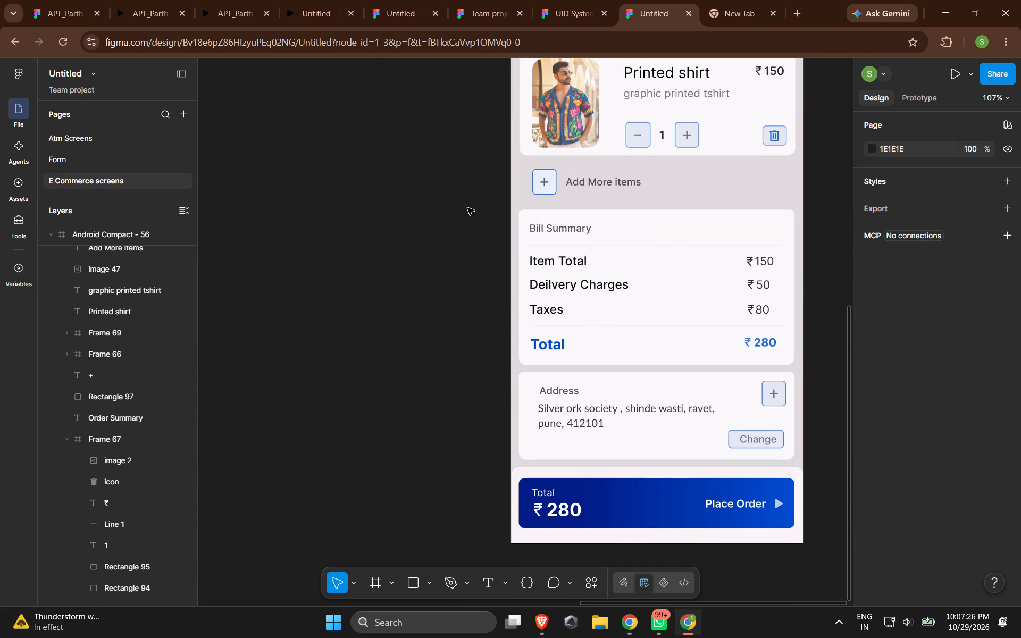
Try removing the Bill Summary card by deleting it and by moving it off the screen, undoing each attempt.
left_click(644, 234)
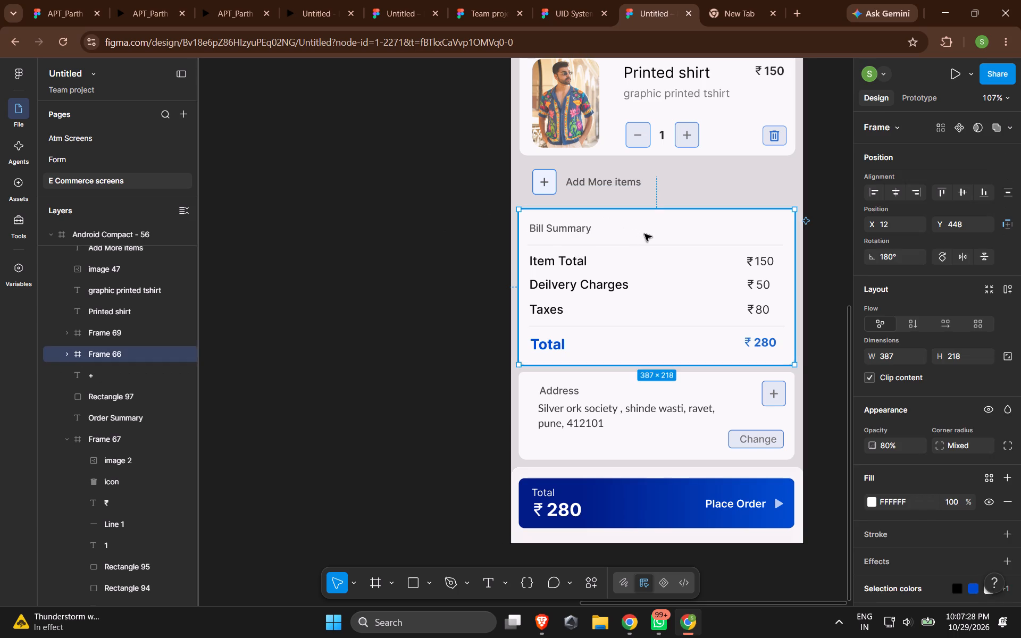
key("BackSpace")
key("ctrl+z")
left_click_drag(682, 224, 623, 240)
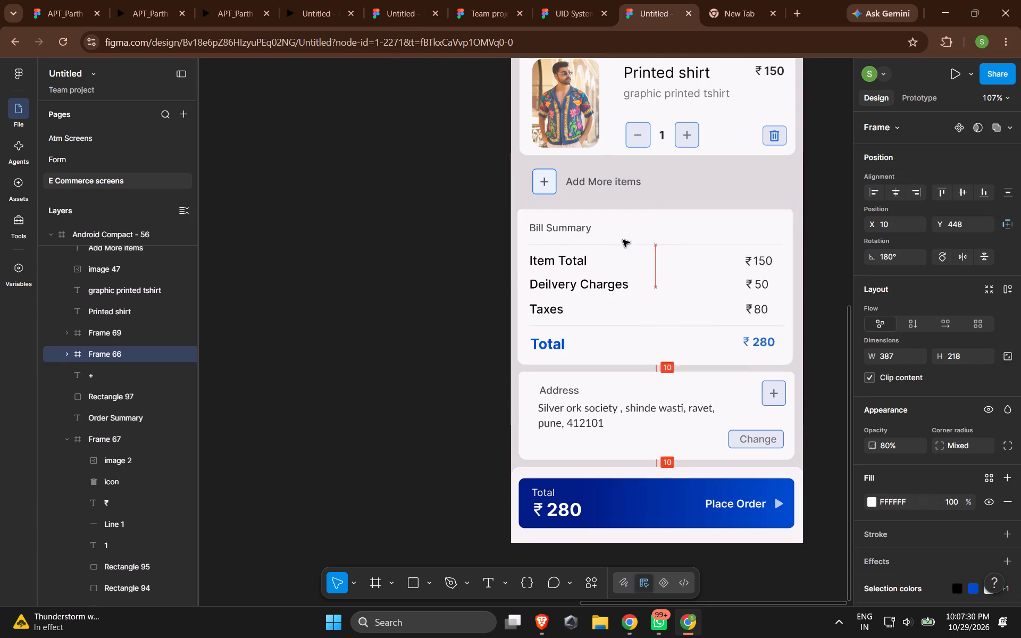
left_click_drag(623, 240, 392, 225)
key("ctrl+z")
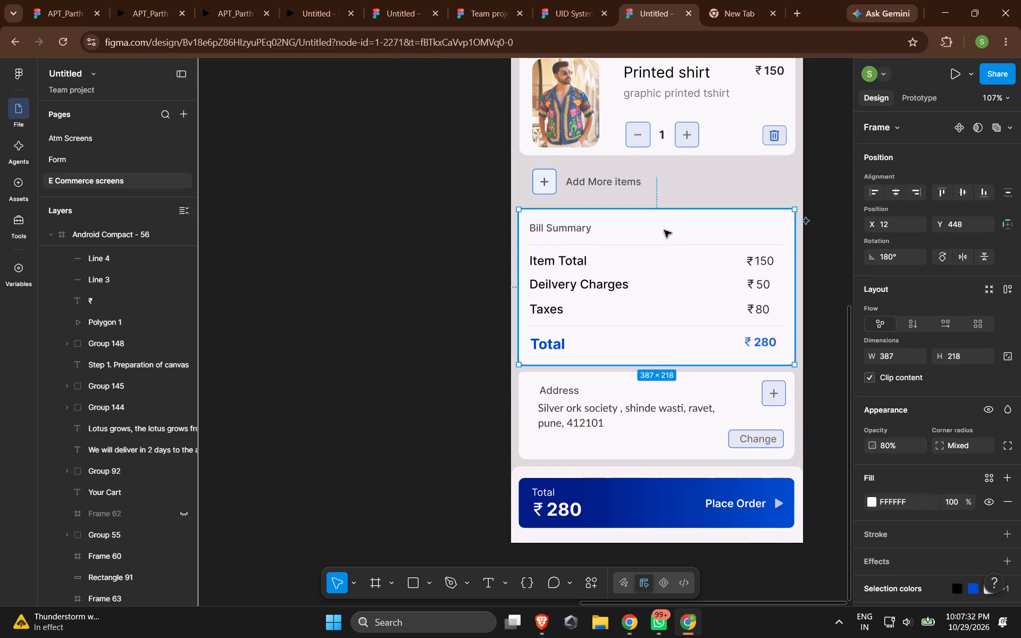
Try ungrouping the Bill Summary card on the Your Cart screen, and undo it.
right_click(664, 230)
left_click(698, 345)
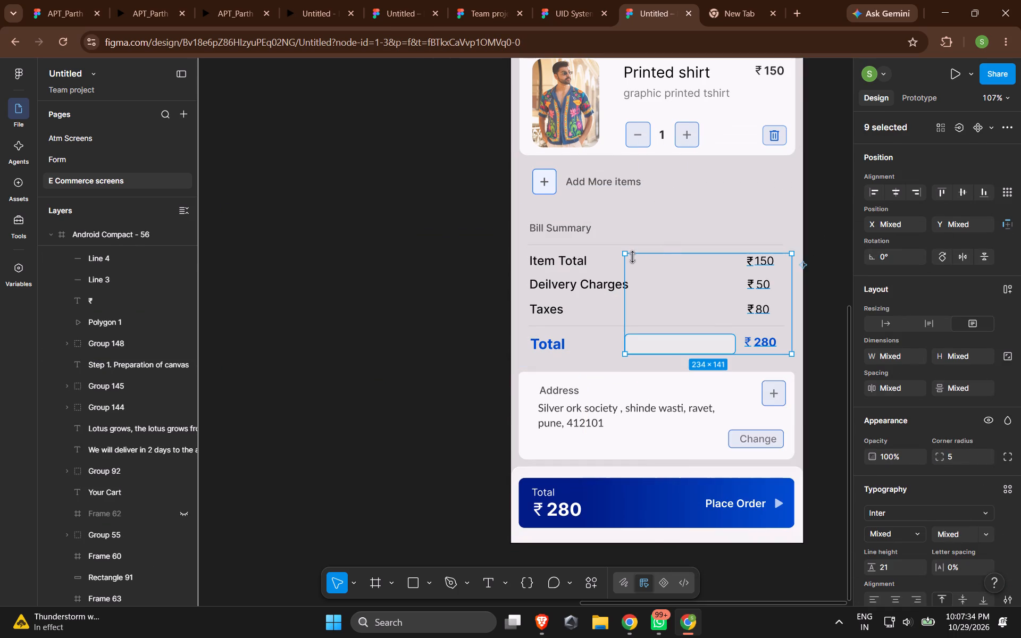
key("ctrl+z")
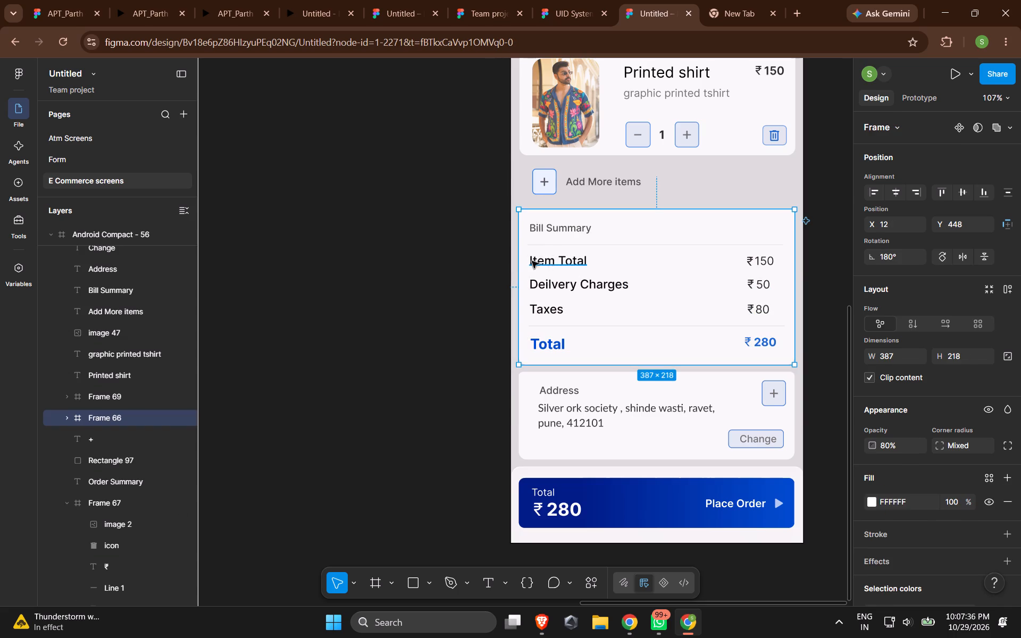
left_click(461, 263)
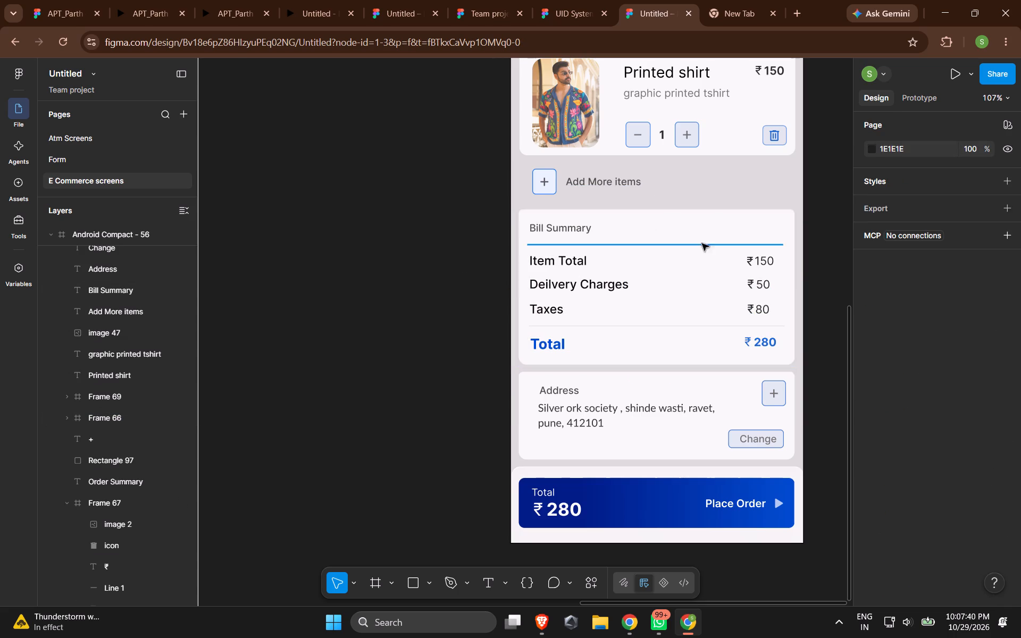
Duplicate the Your Cart screen, Android Compact - 56, placing the copy just to its right.
scroll(705, 217, "down", 3)
scroll(683, 215, "down", 3, "ctrl")
scroll(696, 208, "up", 5, "ctrl")
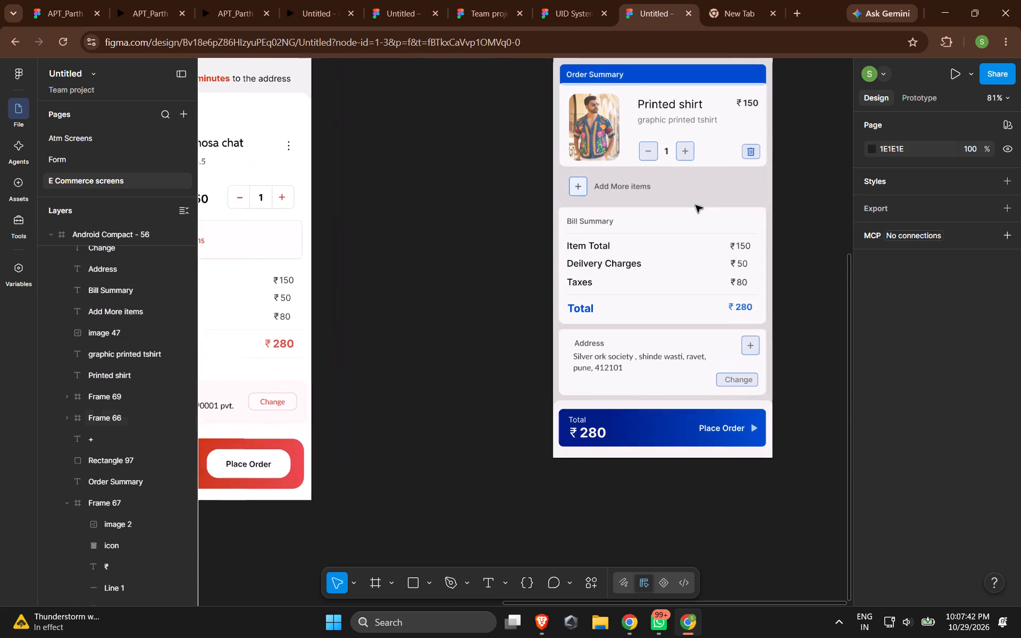
scroll(696, 205, "up", 1, "ctrl")
scroll(596, 149, "down", 9, "ctrl")
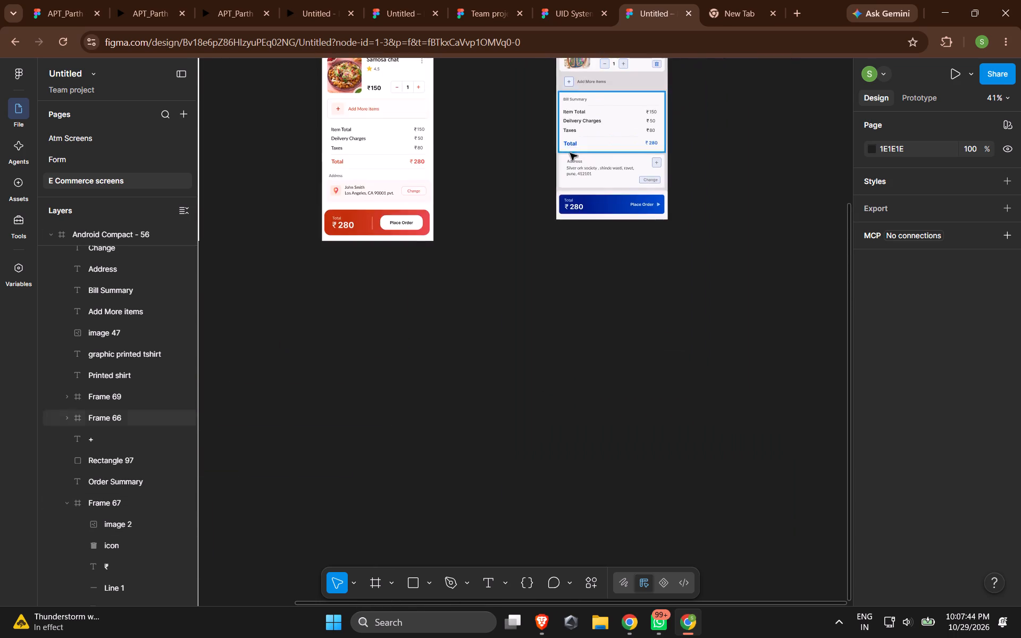
scroll(603, 170, "up", 4)
left_click_drag(590, 106, 579, 119, "shift")
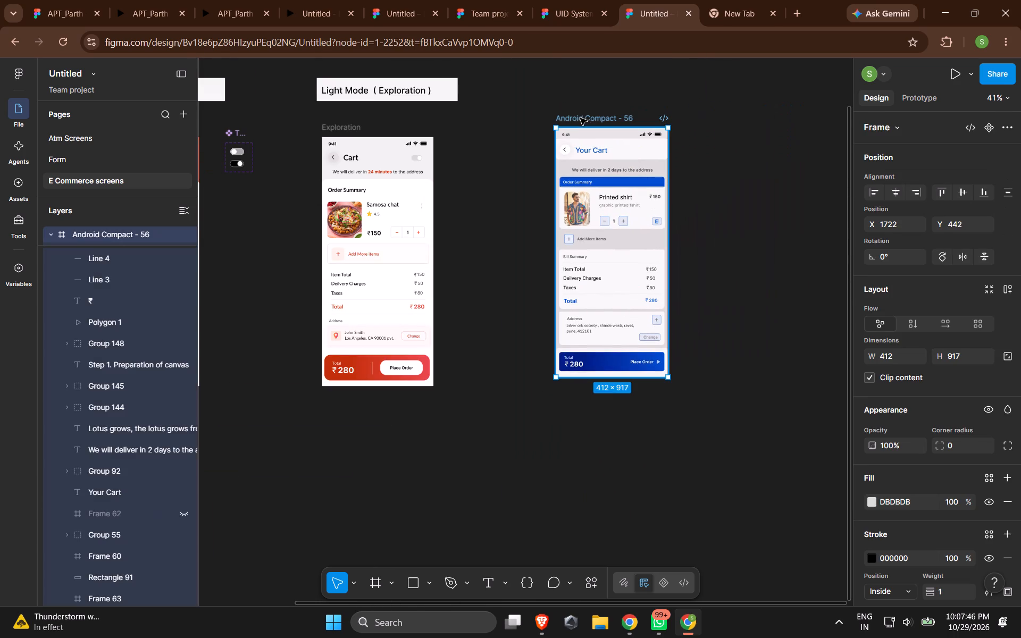
left_click_drag(582, 116, 717, 121, "alt")
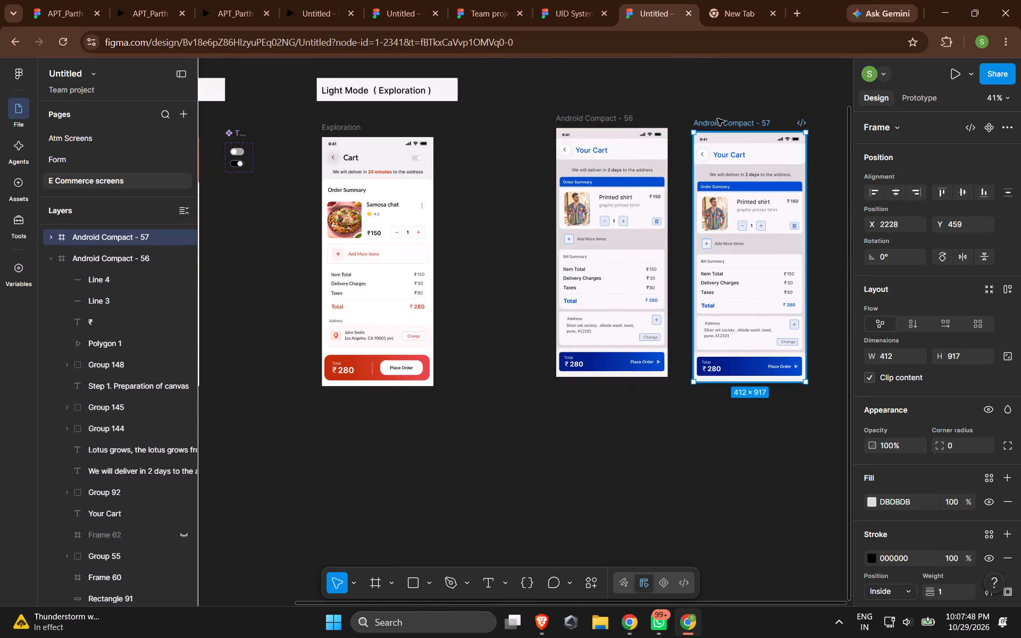
Align the top of the duplicated Your Cart screen with the top of the original screen.
scroll(729, 157, "down", 5, "ctrl")
scroll(713, 179, "up", 11, "ctrl")
scroll(713, 180, "down", 4, "shift")
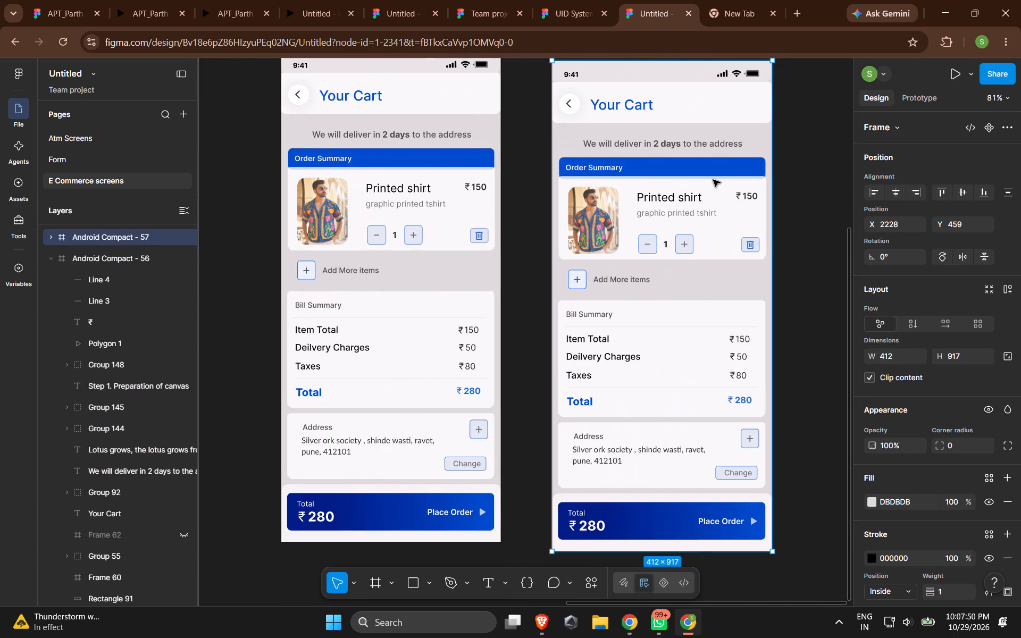
scroll(636, 296, "up", 4, "ctrl")
scroll(627, 250, "down", 4, "ctrl")
scroll(626, 221, "up", 3)
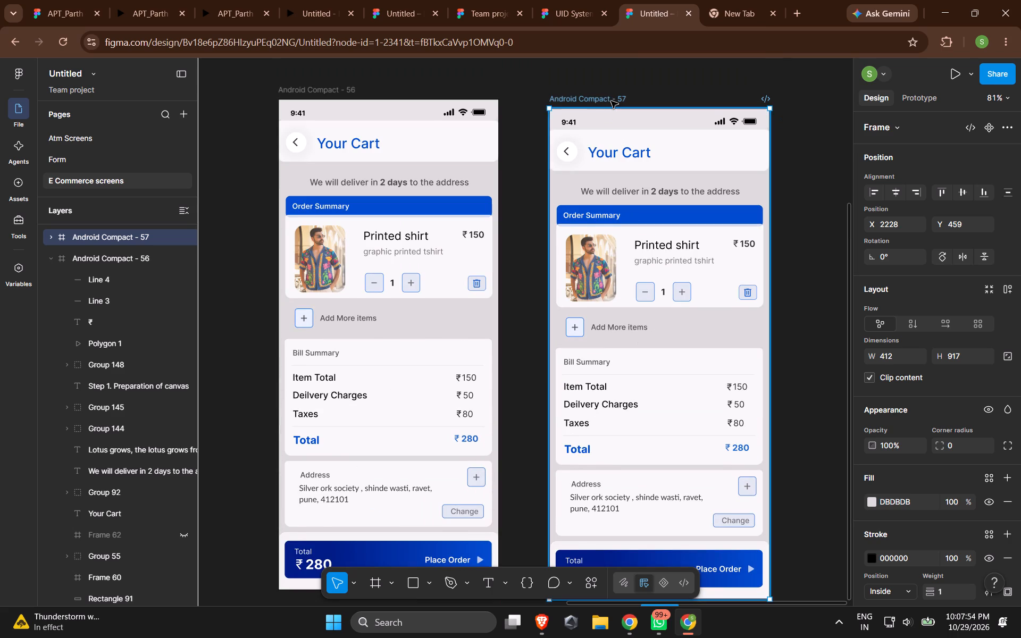
left_click_drag(611, 101, 611, 91)
left_click(788, 263)
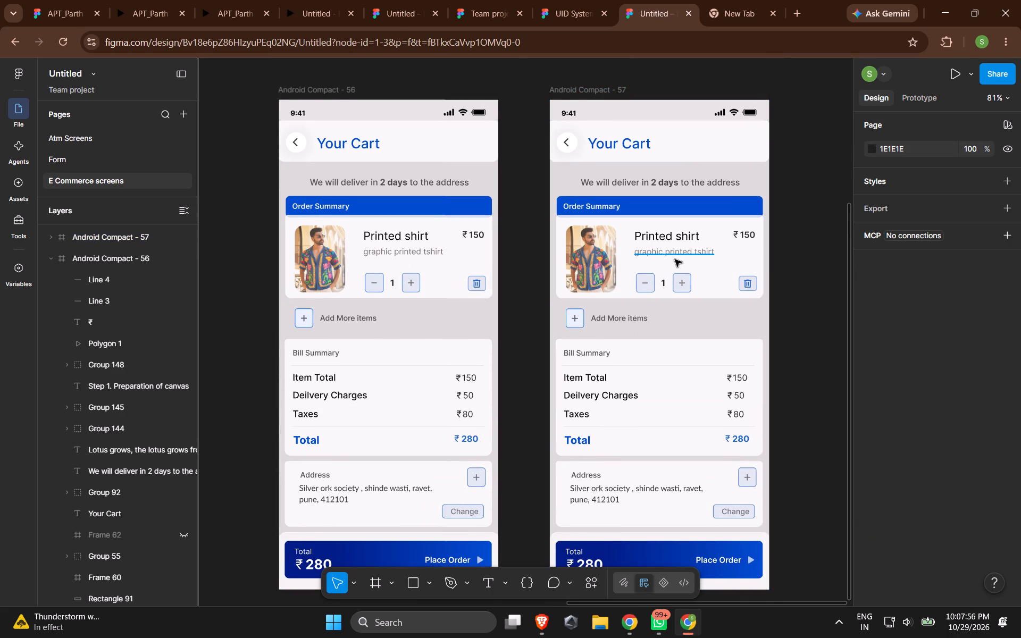
Ungroup the Printed shirt card in the duplicated screen and delete the pale Rectangle 96 behind its quantity controls.
scroll(673, 259, "down", 2)
left_click(718, 240)
right_click(718, 240)
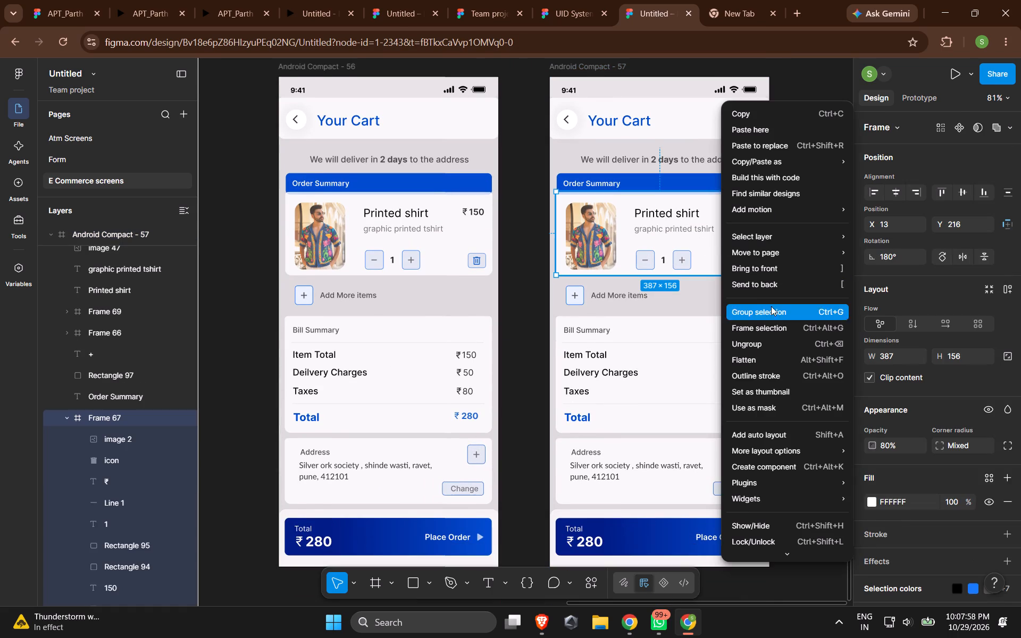
left_click(774, 342)
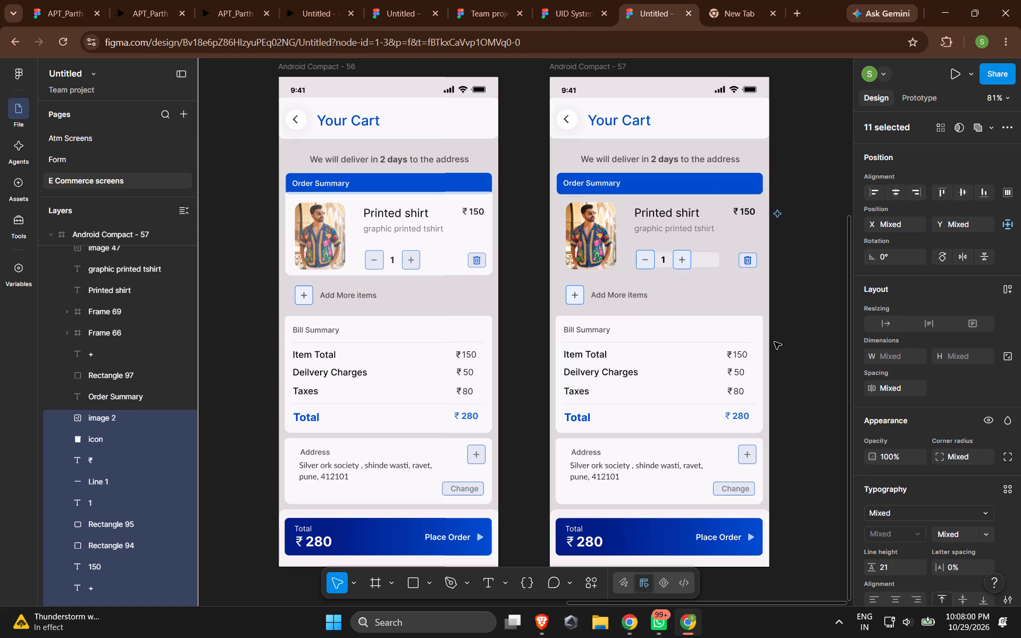
left_click(774, 291)
left_click(718, 263)
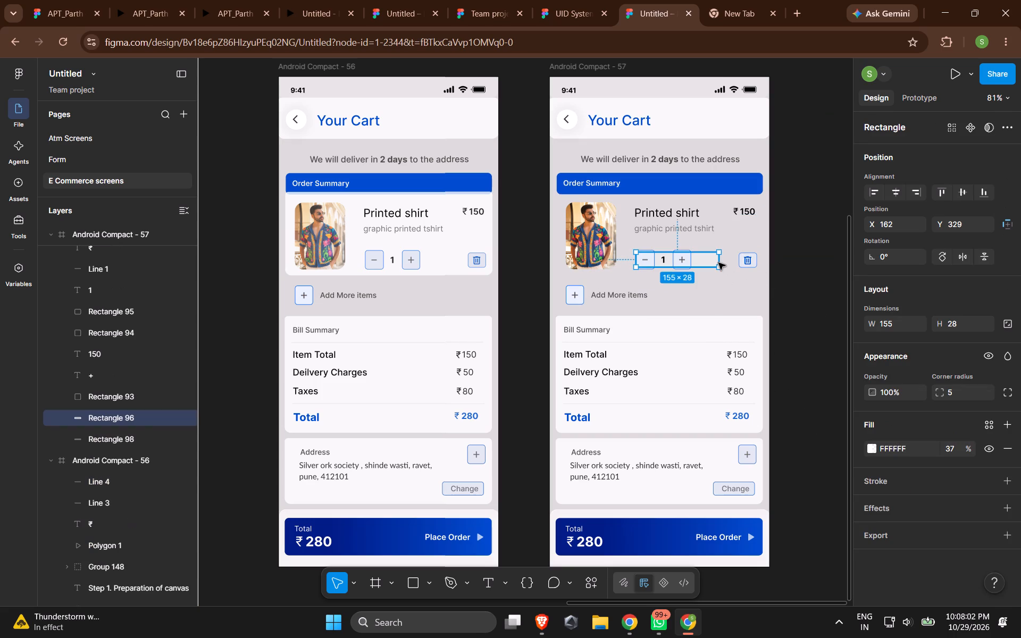
key("BackSpace")
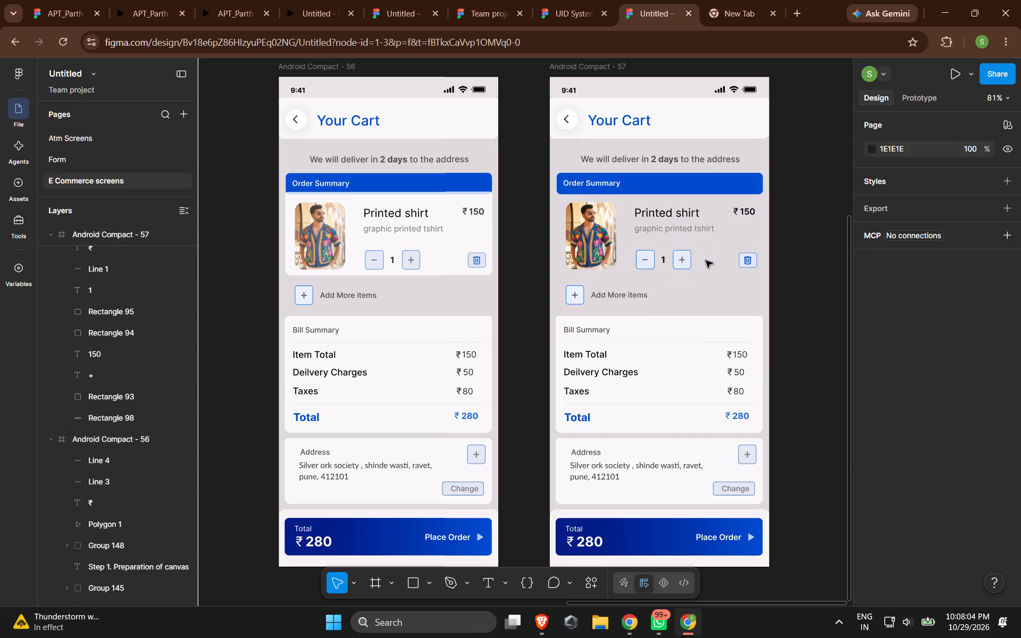
Ungroup the Bill Summary card in the duplicated screen and delete the pale Rectangle 96 beside its Total row.
left_click(699, 329)
right_click(699, 329)
left_click(717, 342)
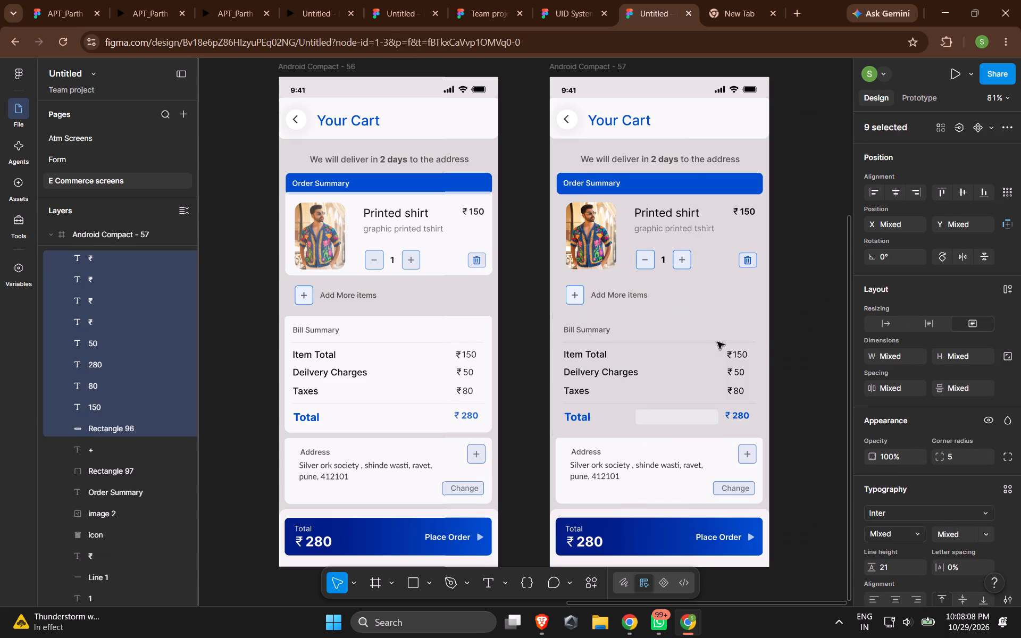
left_click(798, 340)
scroll(791, 338, "down", 5)
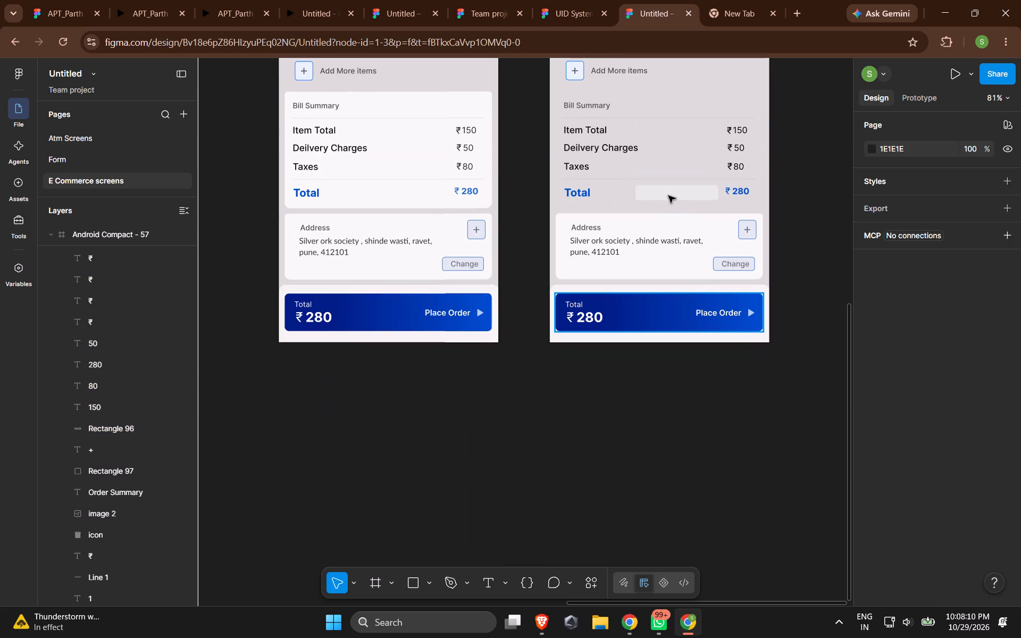
left_click(672, 201)
key("BackSpace")
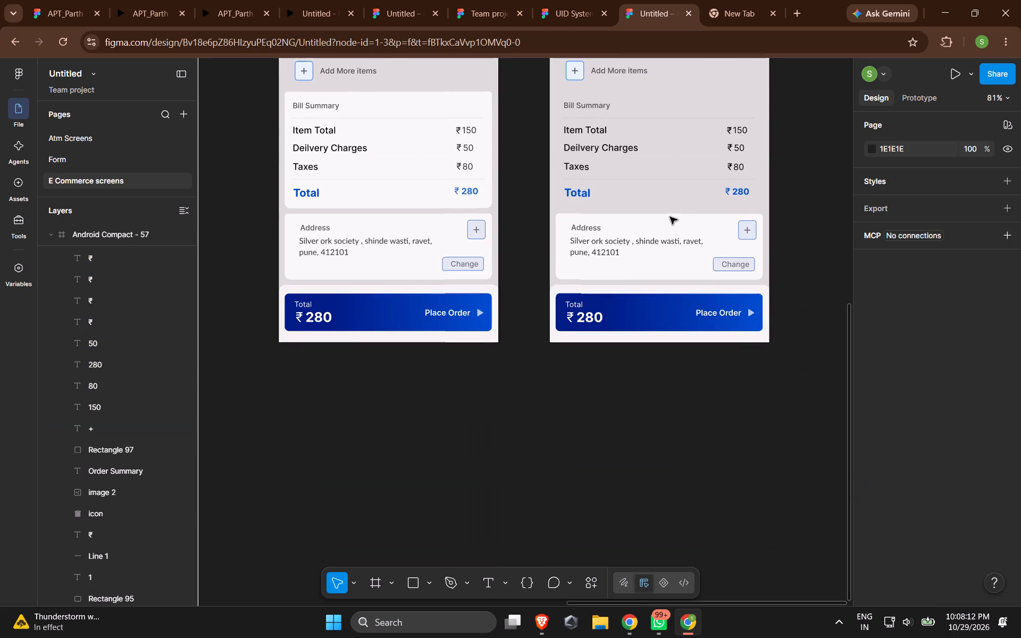
Ungroup the Address card in the duplicated screen and delete the pale Rectangle 96 beside its Change button.
right_click(670, 225)
left_click(701, 341)
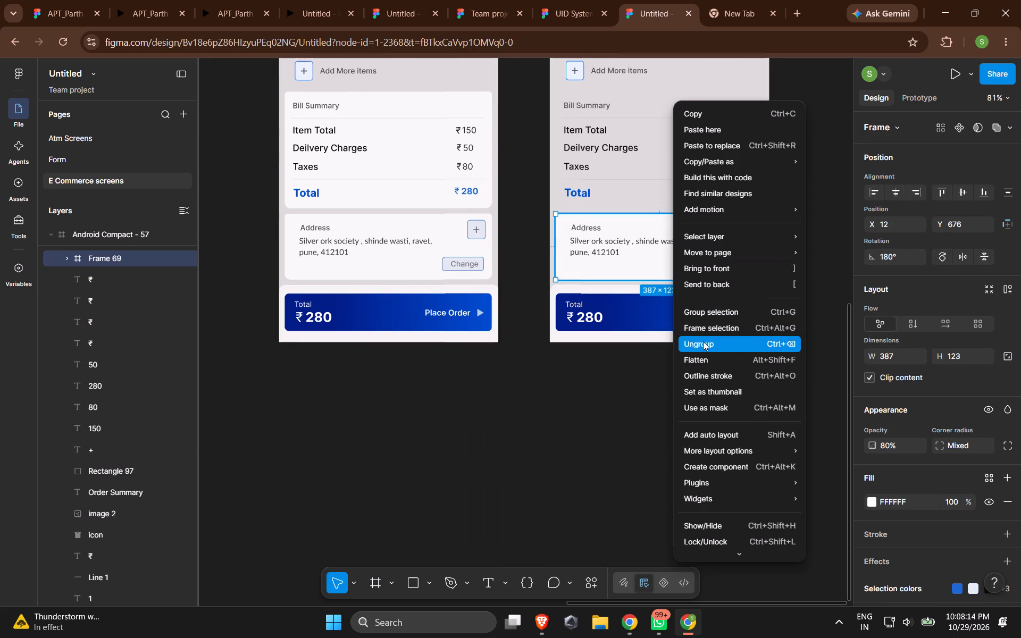
left_click(689, 267)
left_click(802, 257)
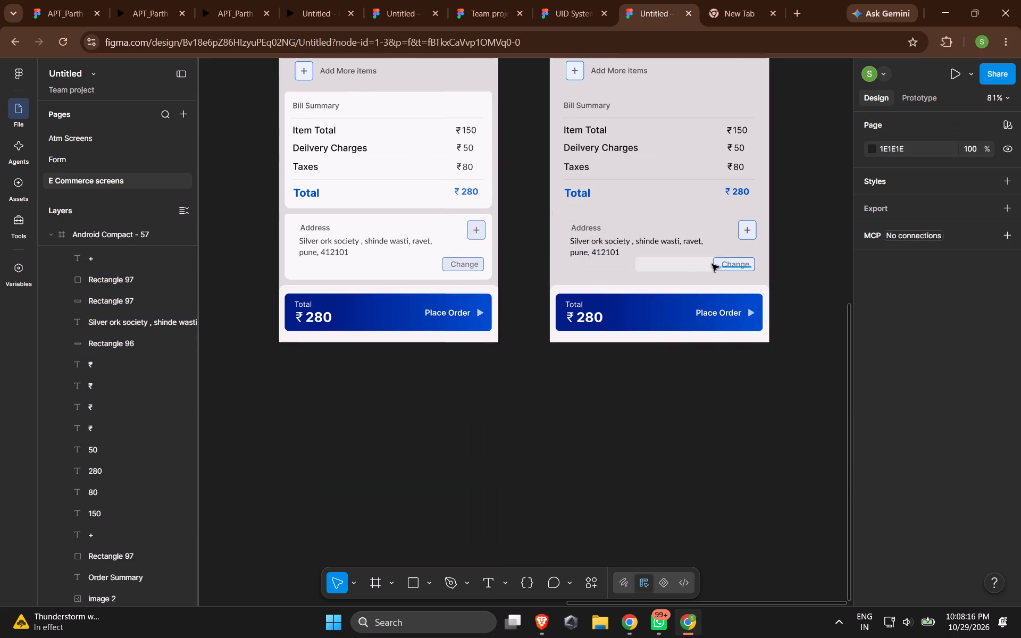
left_click(703, 264)
key("BackSpace")
Stretch the white glass panel, Rectangle 91, up to the Order Summary bar, about 410 × 720, and send it to the back.
scroll(700, 287, "down", 3)
scroll(661, 270, "up", 2)
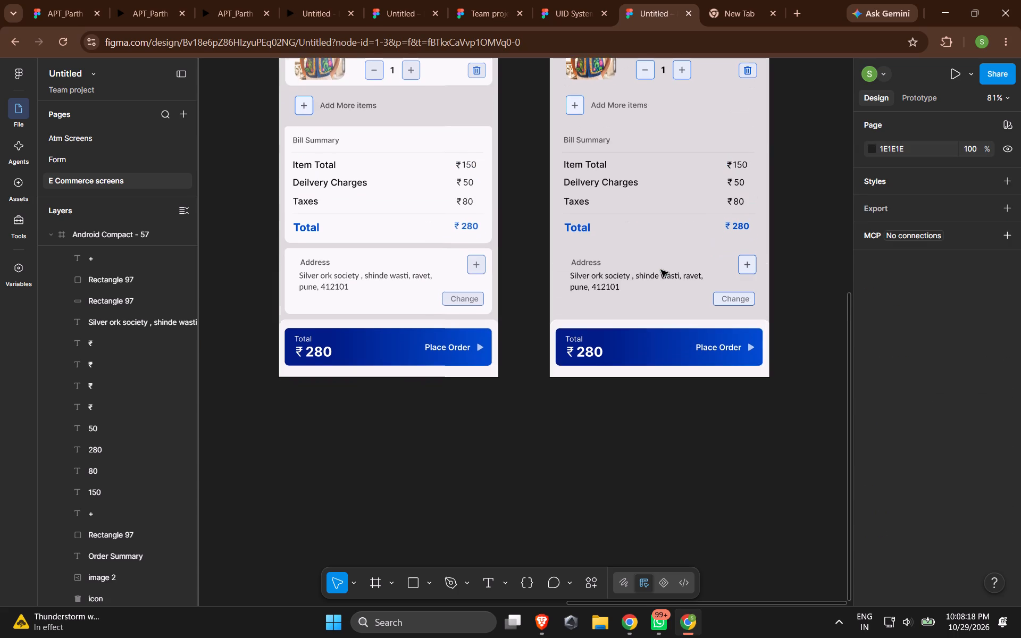
scroll(661, 270, "up", 2)
left_click(651, 326)
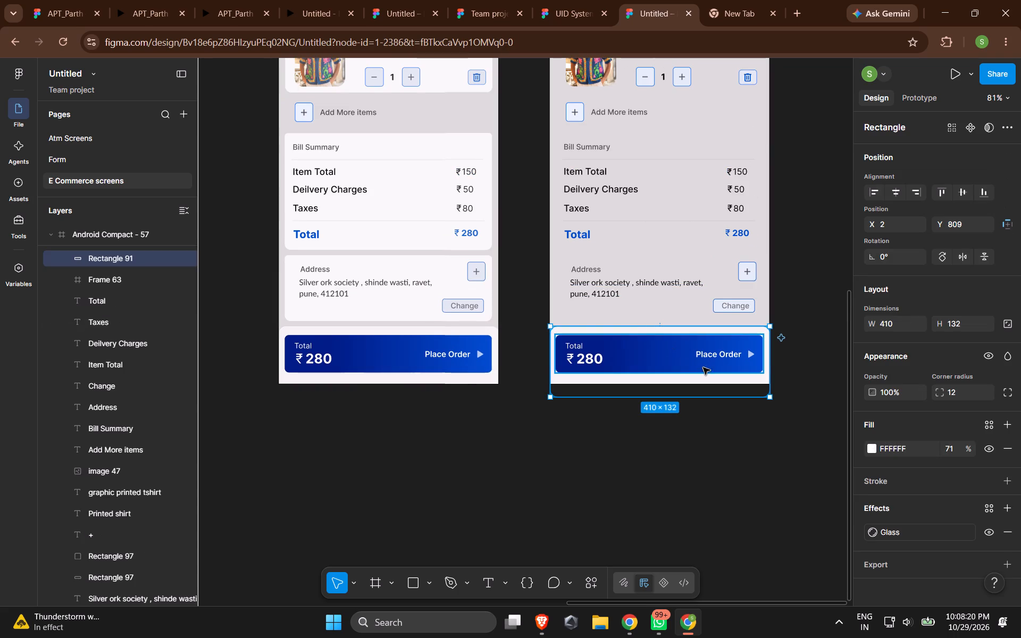
left_click_drag(696, 326, 696, 241)
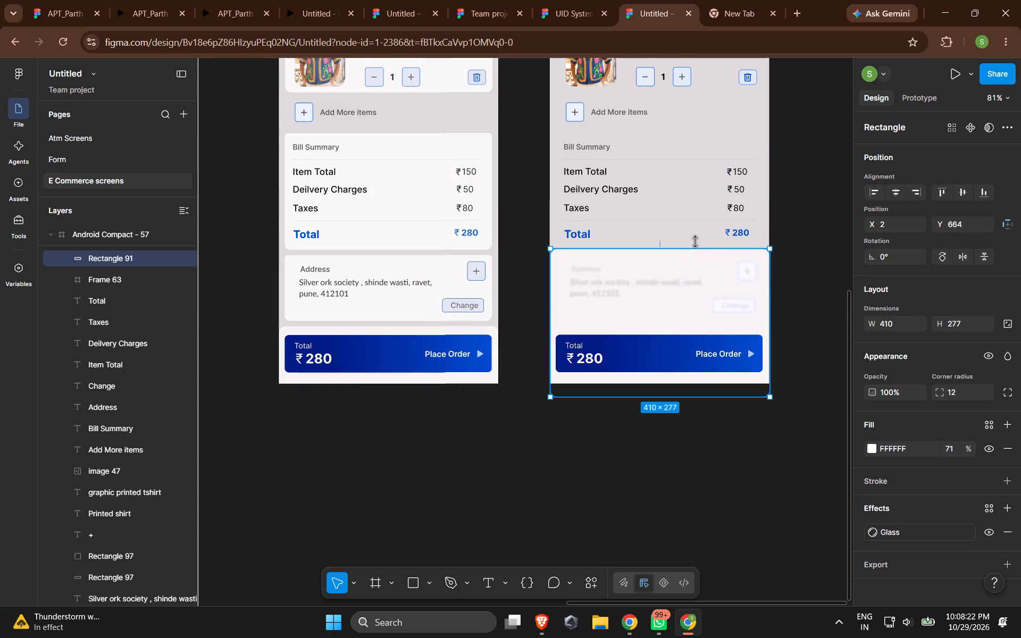
left_click_drag(696, 241, 706, 146)
scroll(706, 171, "up", 3)
left_click_drag(694, 211, 698, 75)
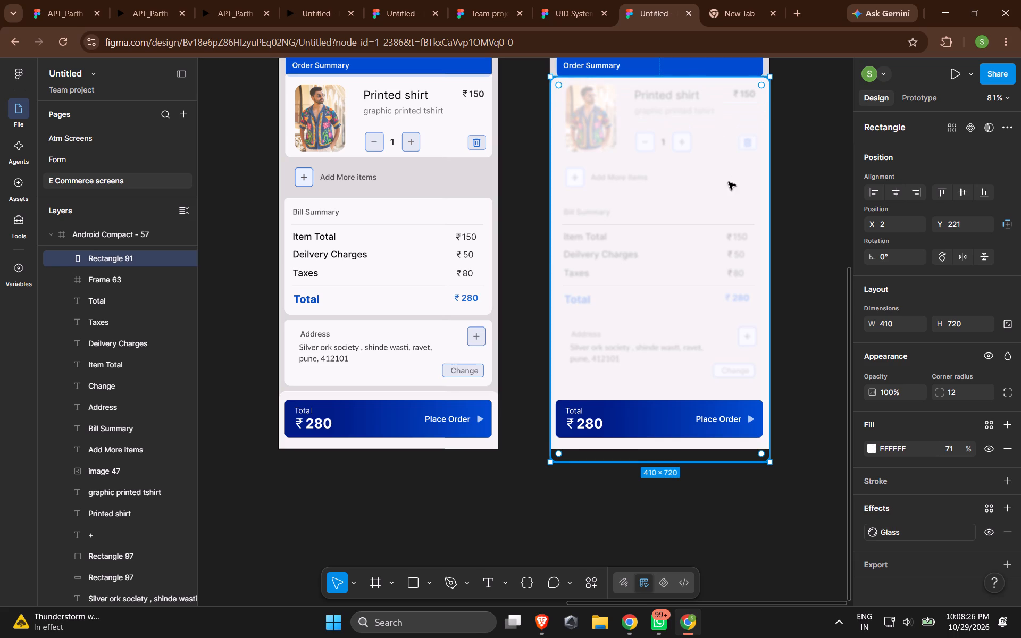
key("ctrl+shift+bracketleft")
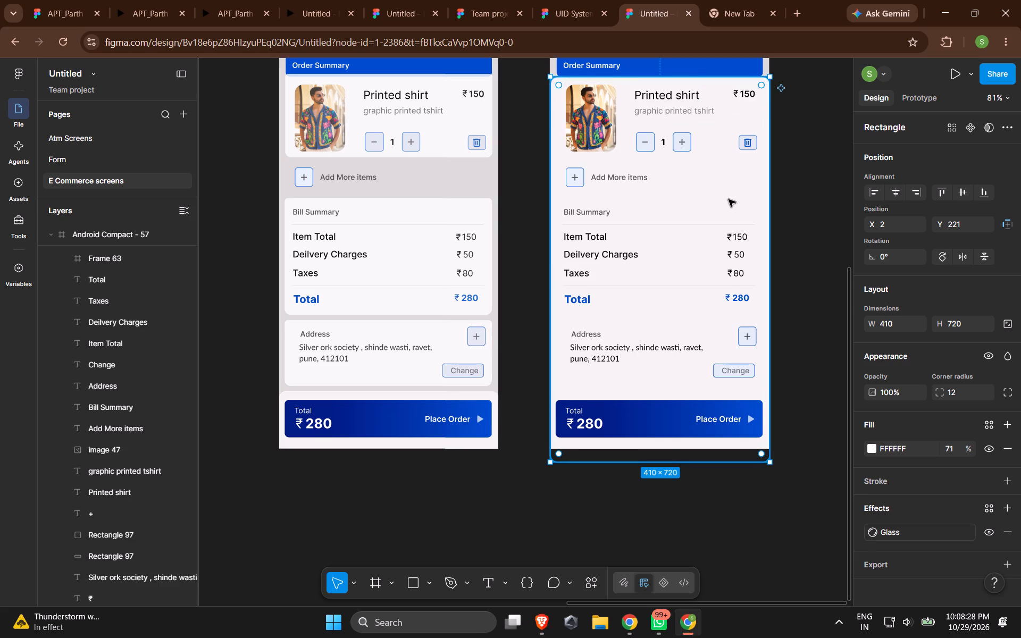
Extend the top of the Rectangle 91 panel to the Your Cart header, making it about 824 high.
scroll(799, 248, "up", 6)
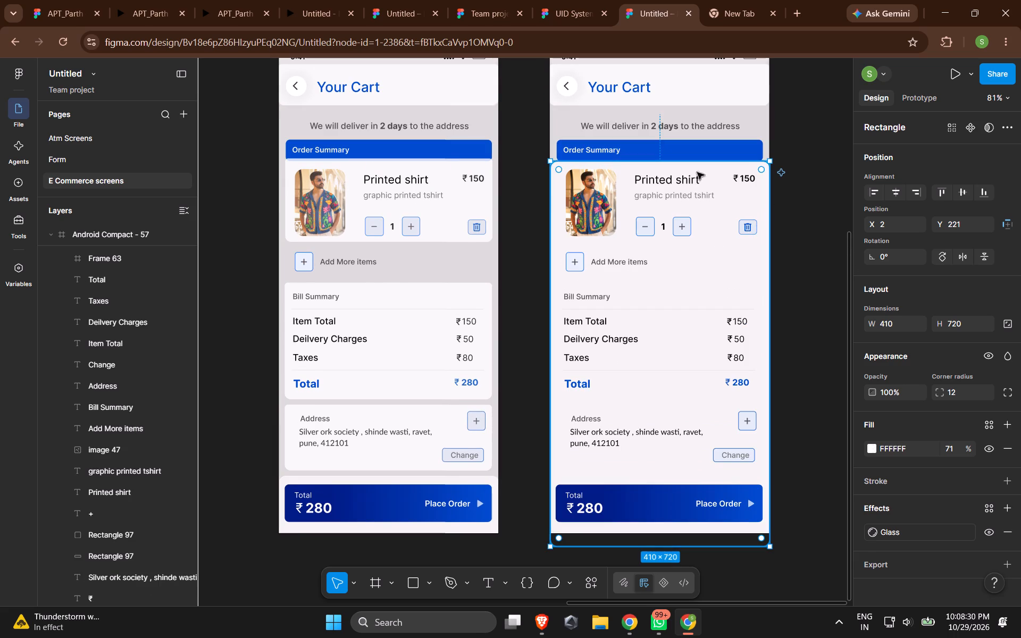
left_click_drag(674, 161, 666, 109)
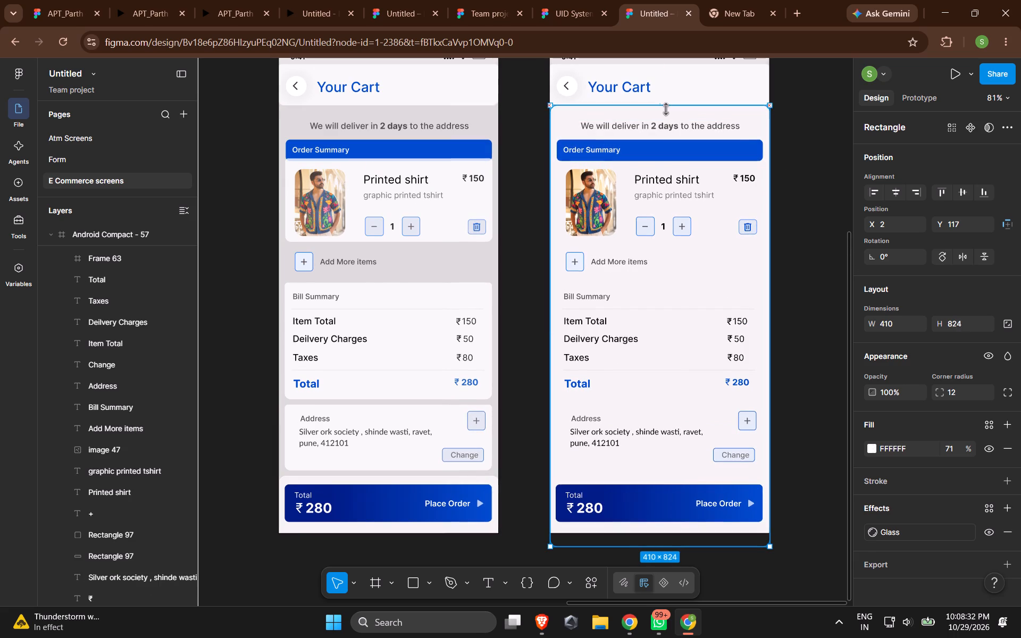
left_click_drag(666, 109, 666, 103)
left_click(807, 142)
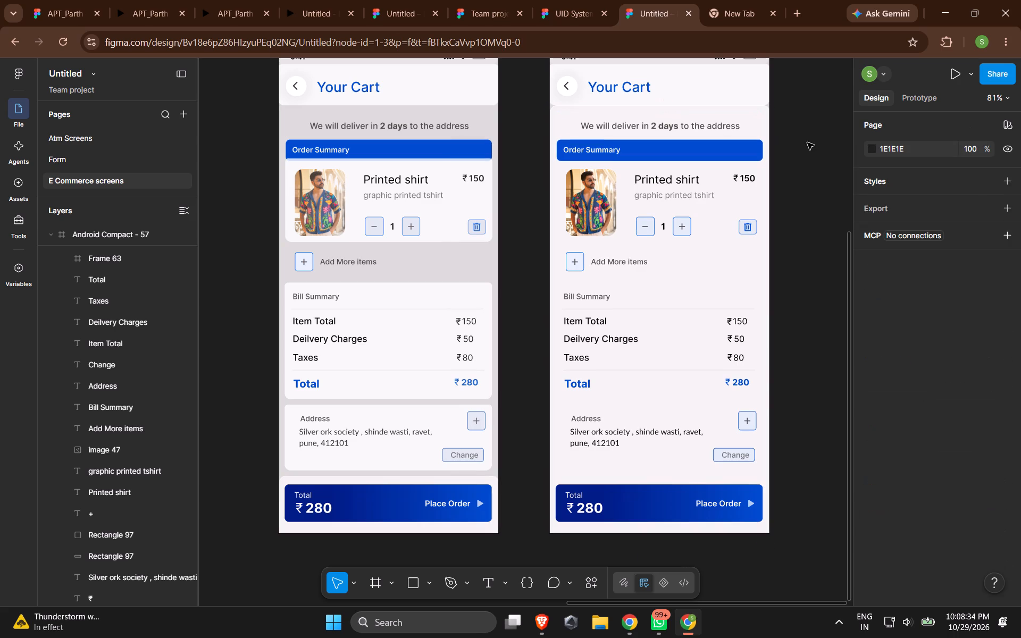
Move the Address label to about X 31, Y 708 and the address text to about X 27, Y 737 in the duplicate.
scroll(790, 388, "down", 4, "ctrl")
scroll(763, 413, "up", 4, "ctrl")
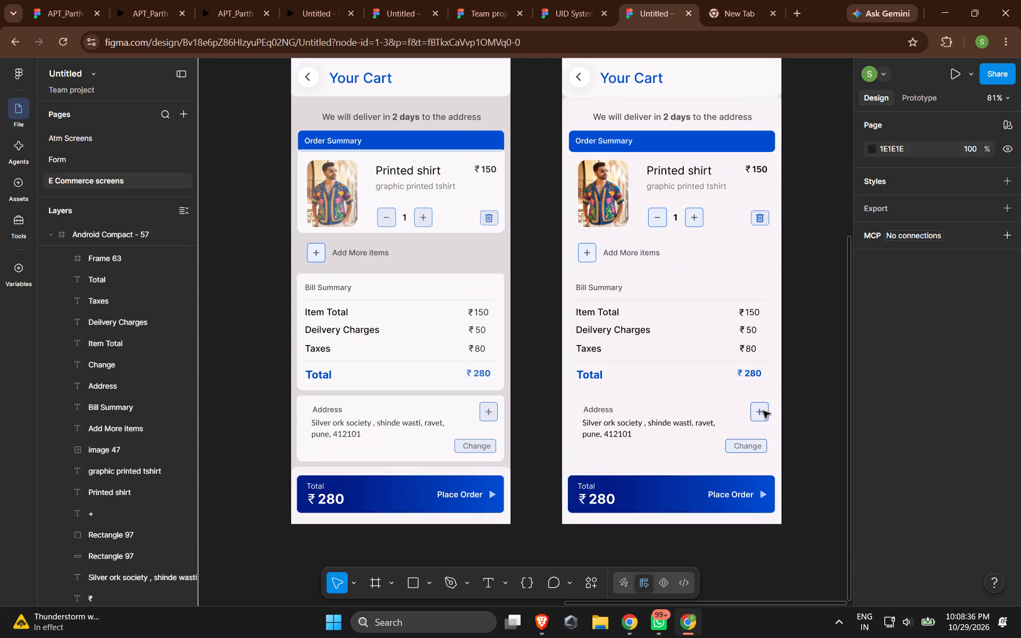
scroll(663, 388, "up", 3, "ctrl")
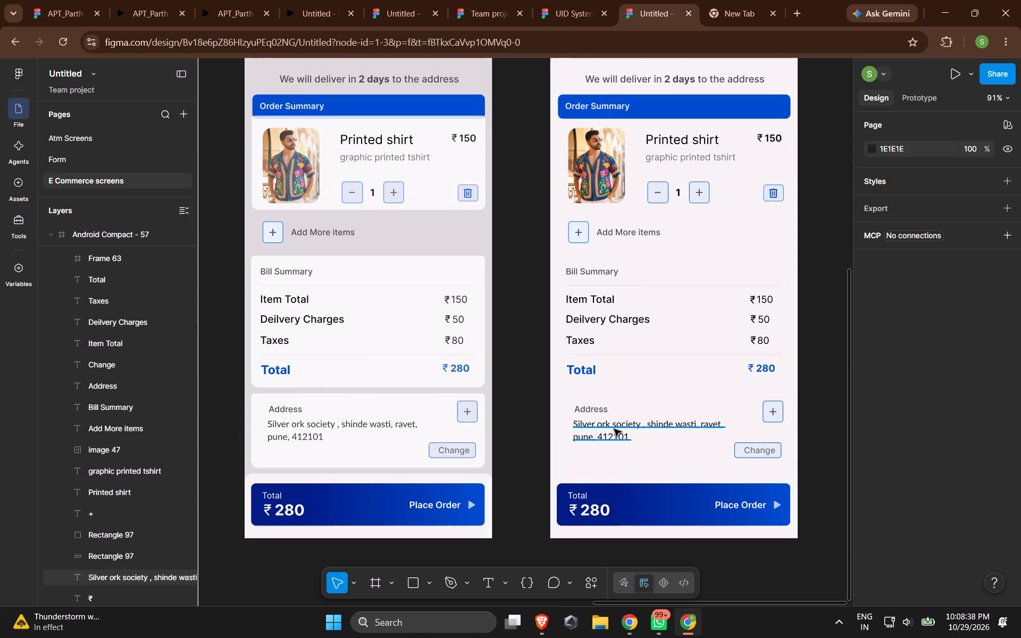
scroll(591, 430, "up", 3, "ctrl")
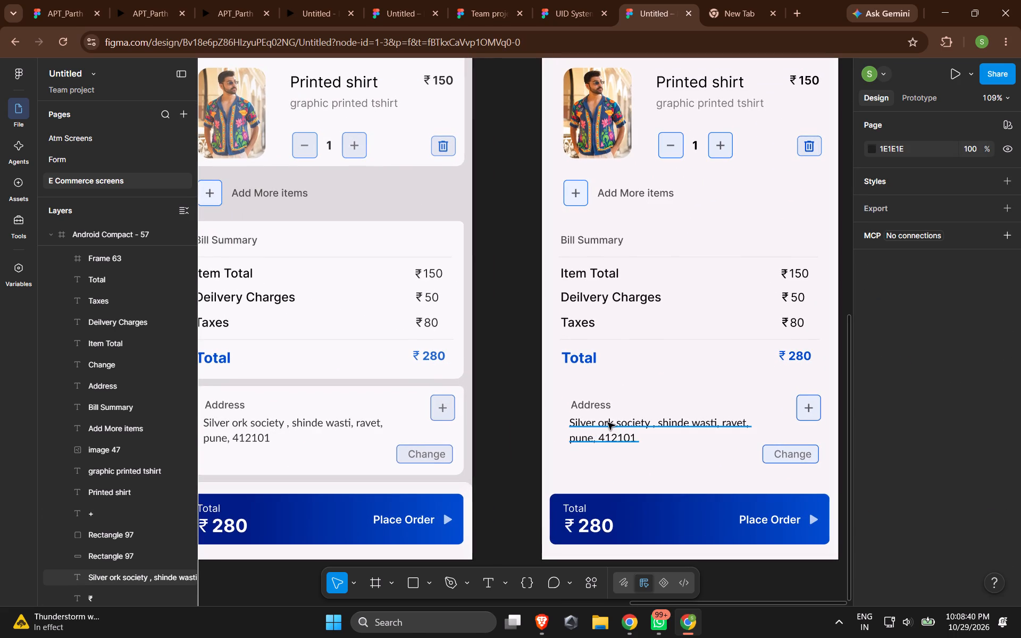
left_click_drag(608, 425, 602, 440)
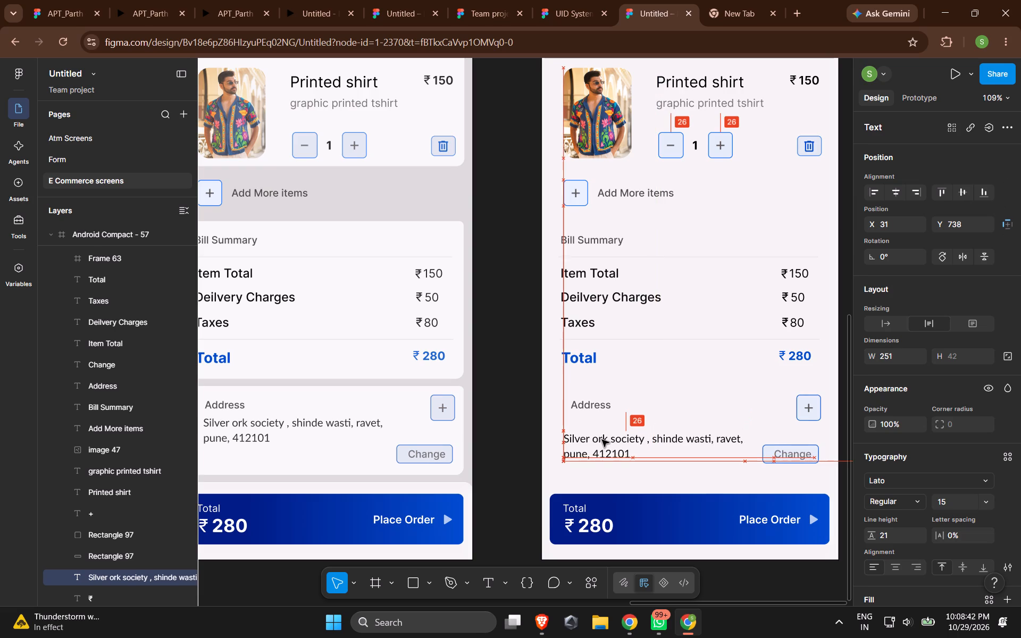
left_click_drag(602, 440, 604, 440)
left_click_drag(600, 404, 597, 416)
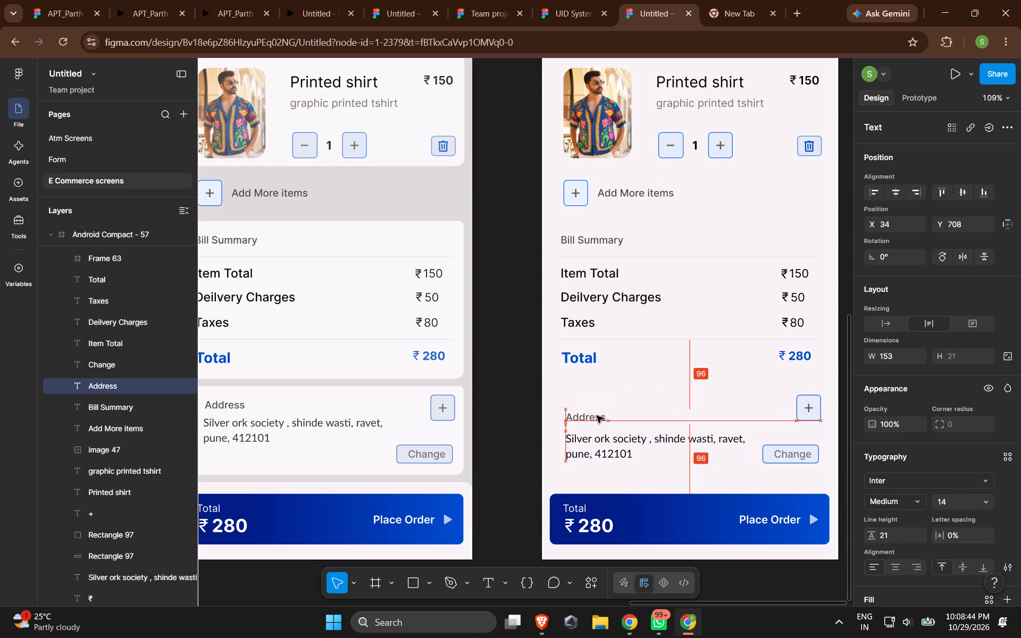
left_click_drag(597, 416, 592, 416)
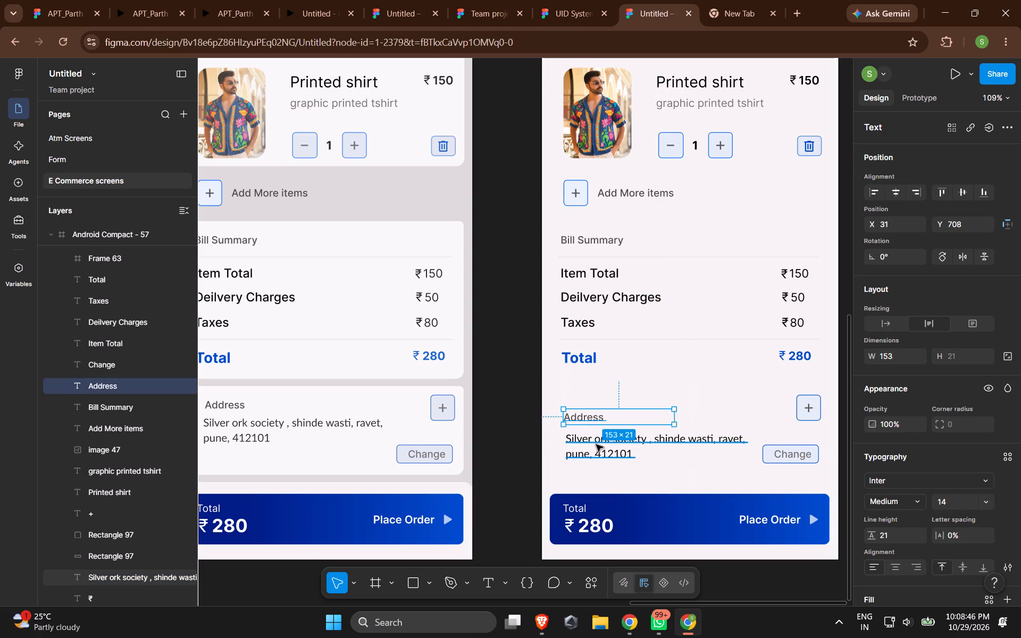
left_click_drag(597, 445, 592, 444)
Compare the reworked duplicate with the Exploration Cart screen and the original Your Cart screen.
scroll(522, 443, "up", 9, "shift")
scroll(486, 426, "down", 5, "ctrl")
scroll(456, 430, "up", 4, "shift")
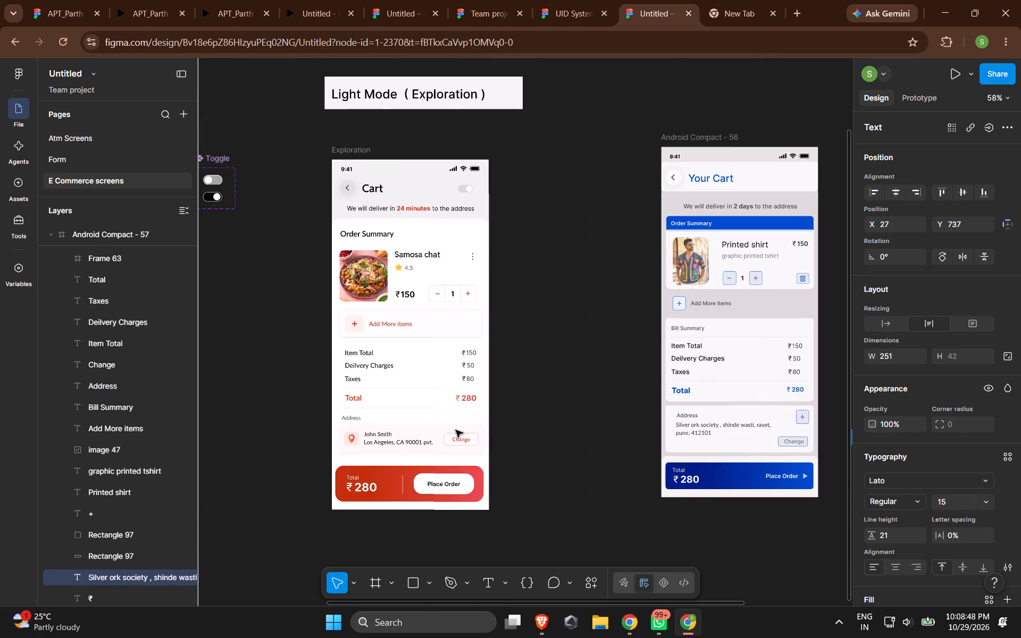
scroll(431, 417, "up", 4, "ctrl")
scroll(598, 407, "down", 3, "shift")
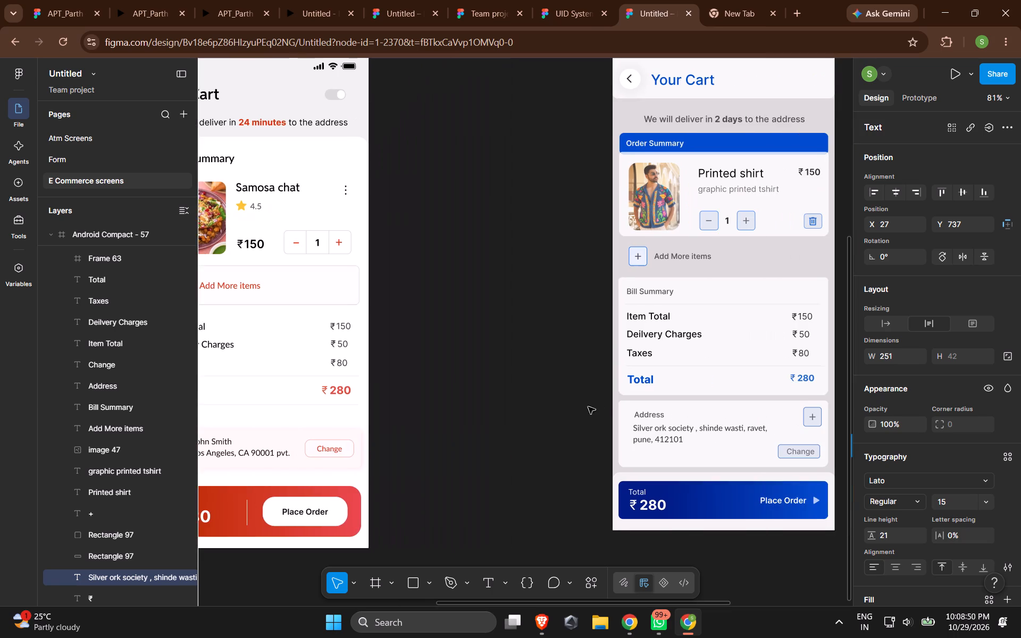
scroll(588, 407, "down", 6, "shift")
scroll(632, 341, "down", 7, "shift")
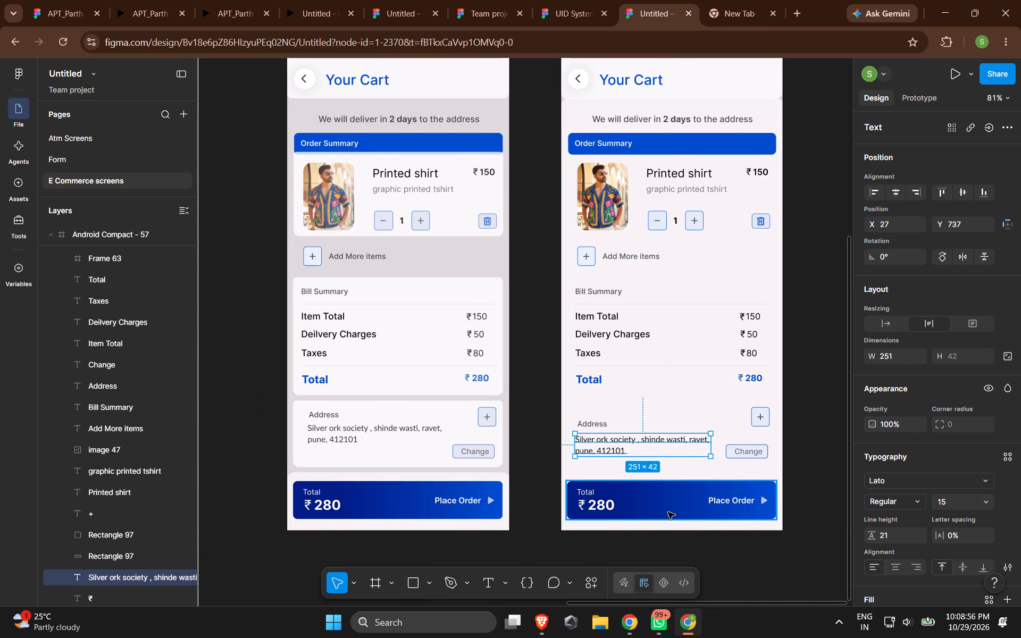
left_click(804, 452)
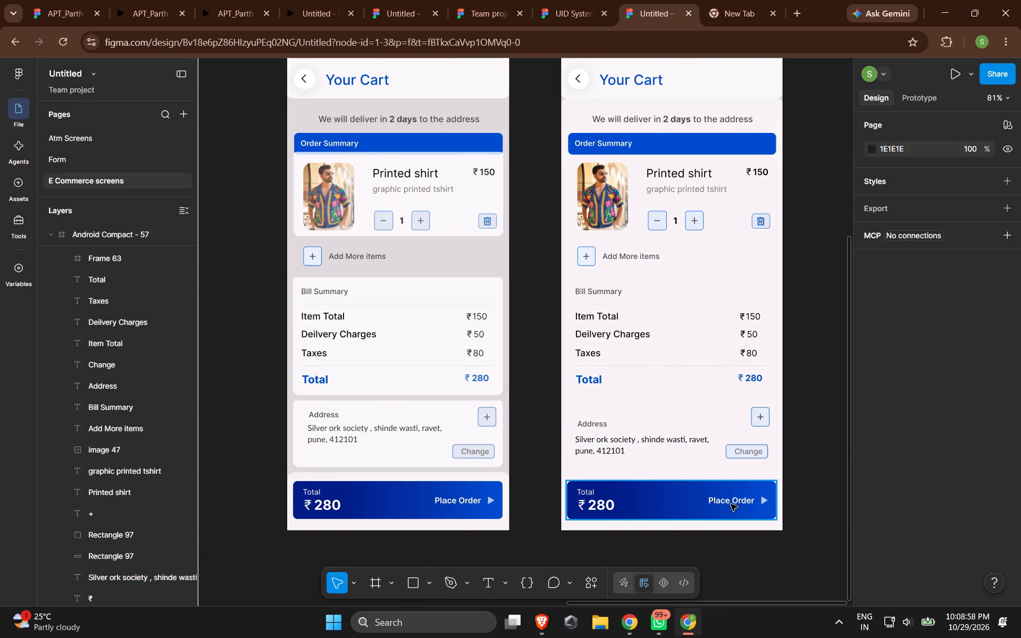
Move the Place Order text towards the middle of the blue bar in the duplicated screen.
scroll(667, 496, "up", 2, "ctrl")
scroll(598, 511, "down", 3, "shift")
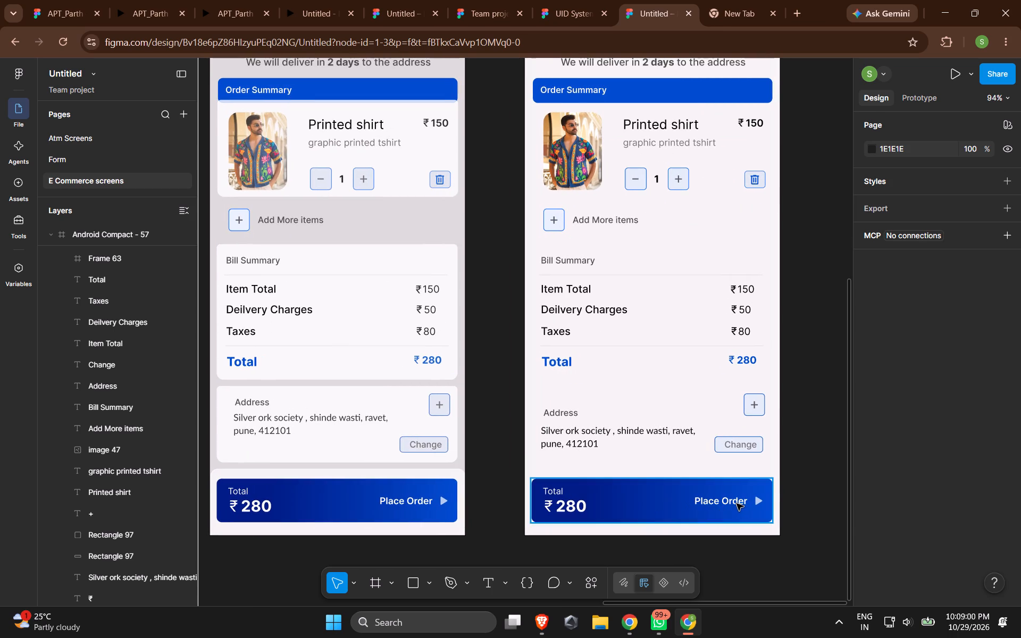
left_click(734, 502)
double_click(730, 503)
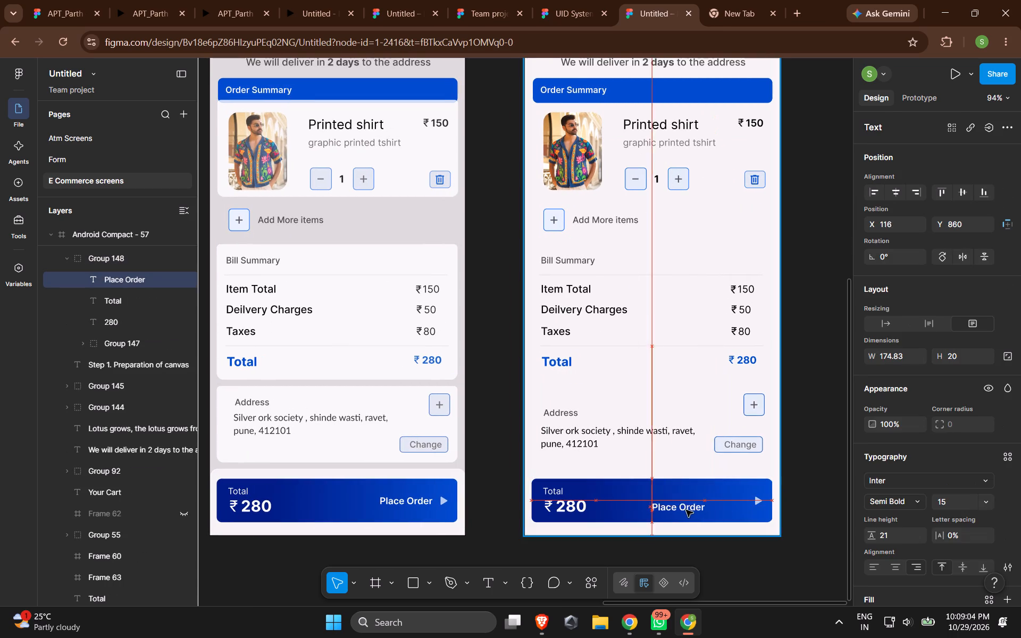
Move the Total label, ₹ sign and 280 amount together to the right end of the blue Place Order bar.
left_click(565, 502)
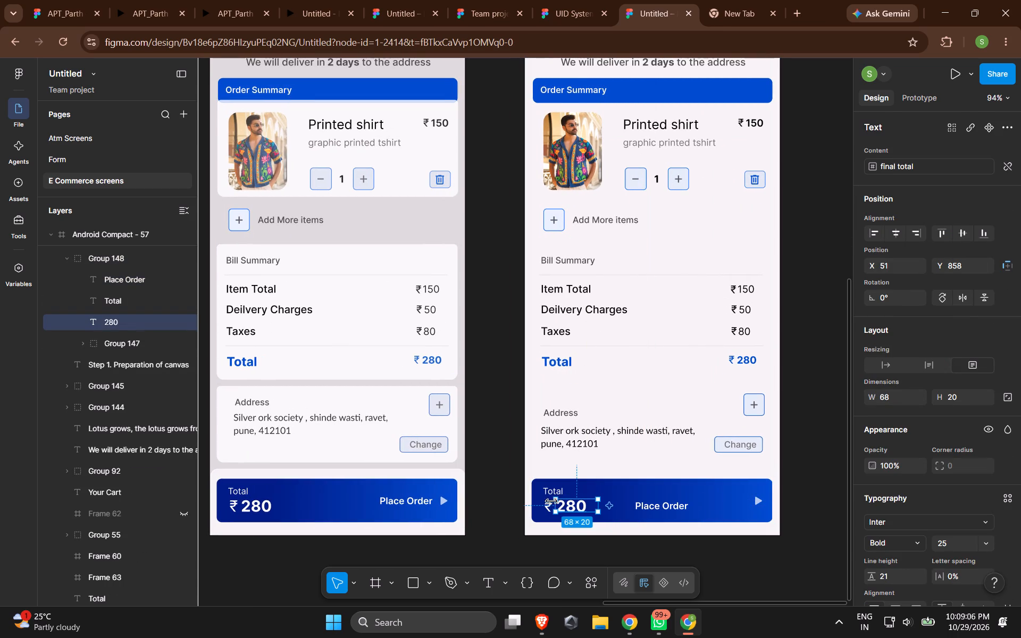
left_click(550, 489, "shift")
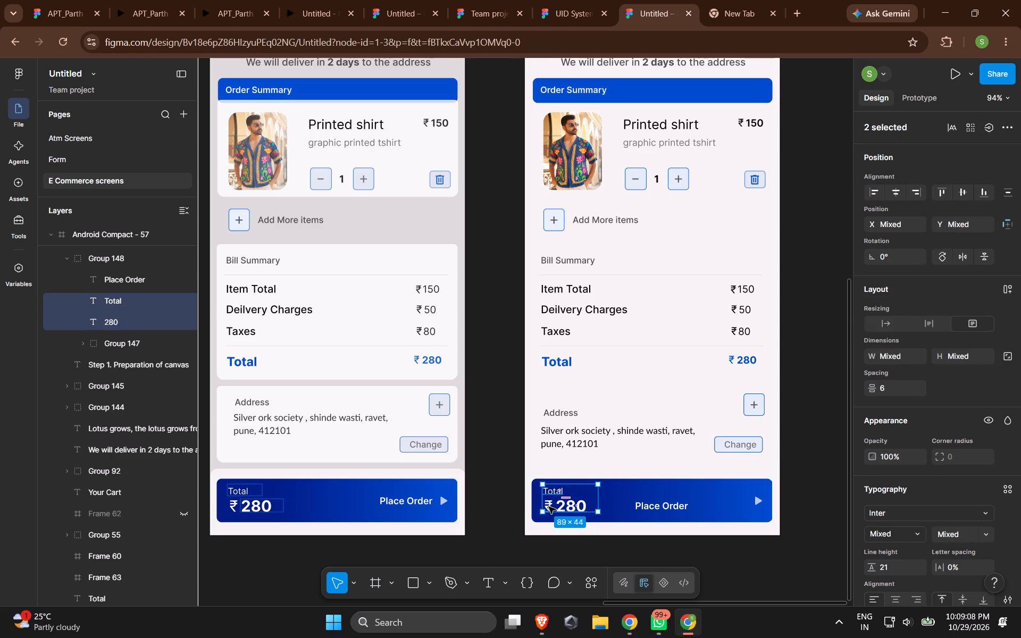
left_click(549, 507, "shift")
left_click_drag(574, 503, 729, 502)
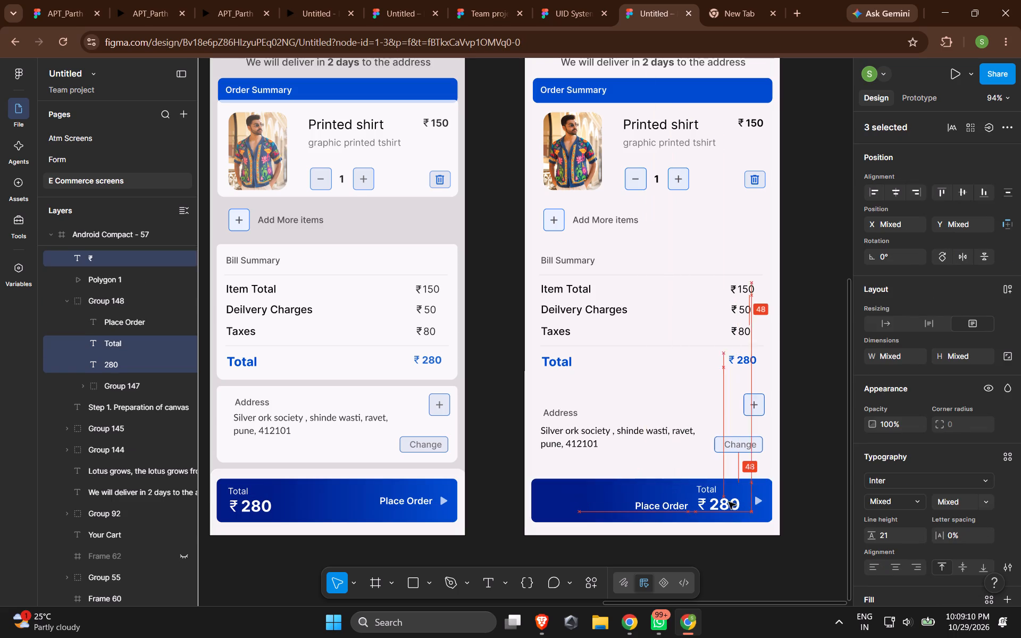
left_click_drag(729, 502, 740, 505)
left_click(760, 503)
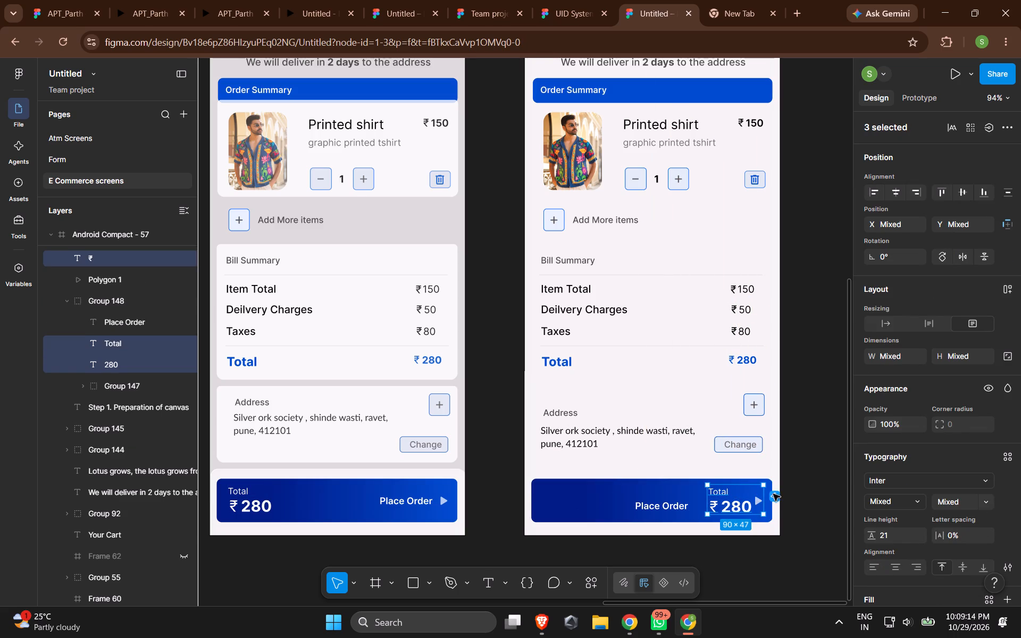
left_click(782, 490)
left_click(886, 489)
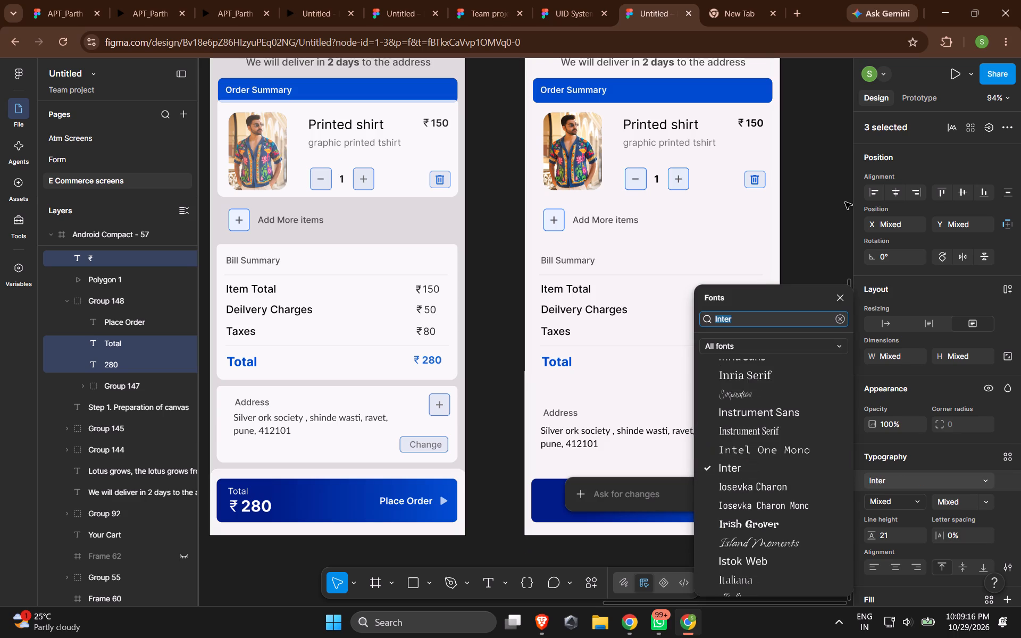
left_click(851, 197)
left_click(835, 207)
Delete the arrow triangle, Polygon 1, and the small Total label from the duplicated screen's Place Order bar.
scroll(761, 483, "up", 4, "ctrl")
left_click(756, 513)
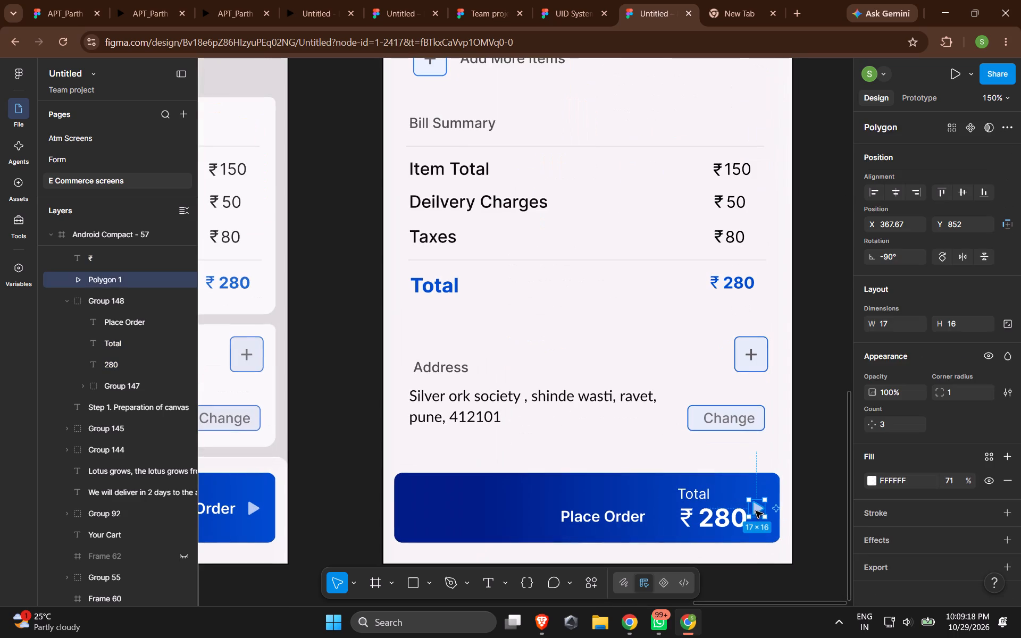
key("BackSpace")
left_click(709, 495)
double_click(705, 496)
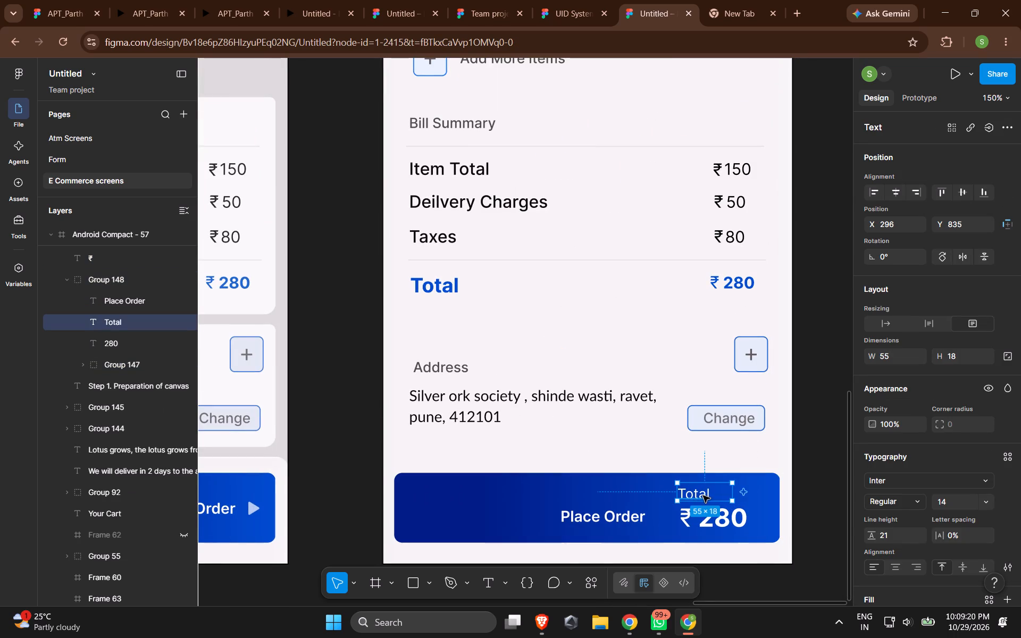
left_click_drag(702, 494, 735, 494)
key("BackSpace")
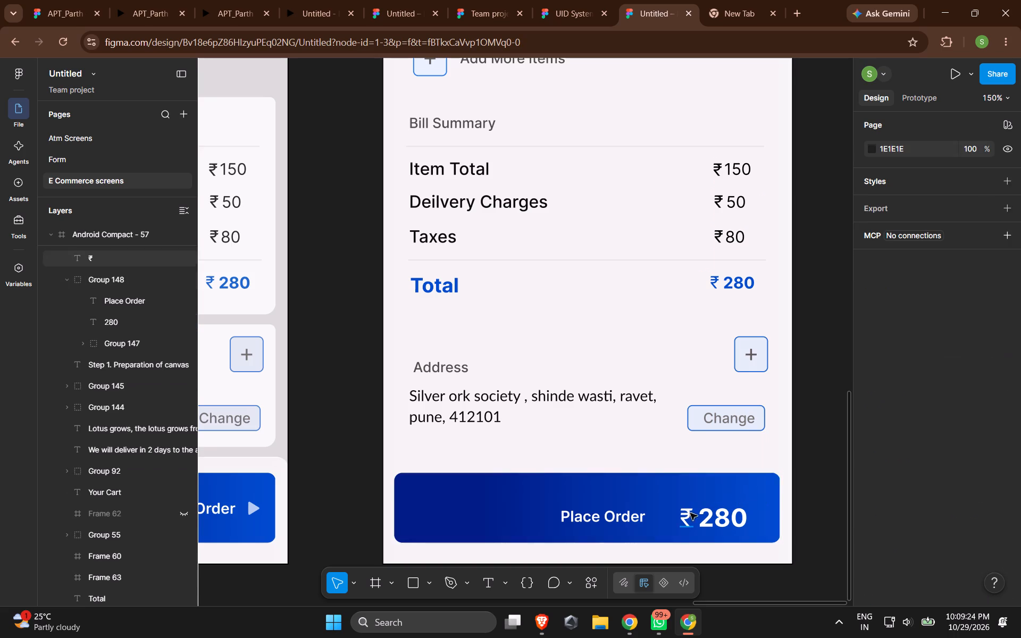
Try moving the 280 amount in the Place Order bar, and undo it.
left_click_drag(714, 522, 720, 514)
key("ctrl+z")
Group the ₹ sign and 280 amount, and nudge the group up and closer to the Place Order bar's right end.
left_click(714, 521)
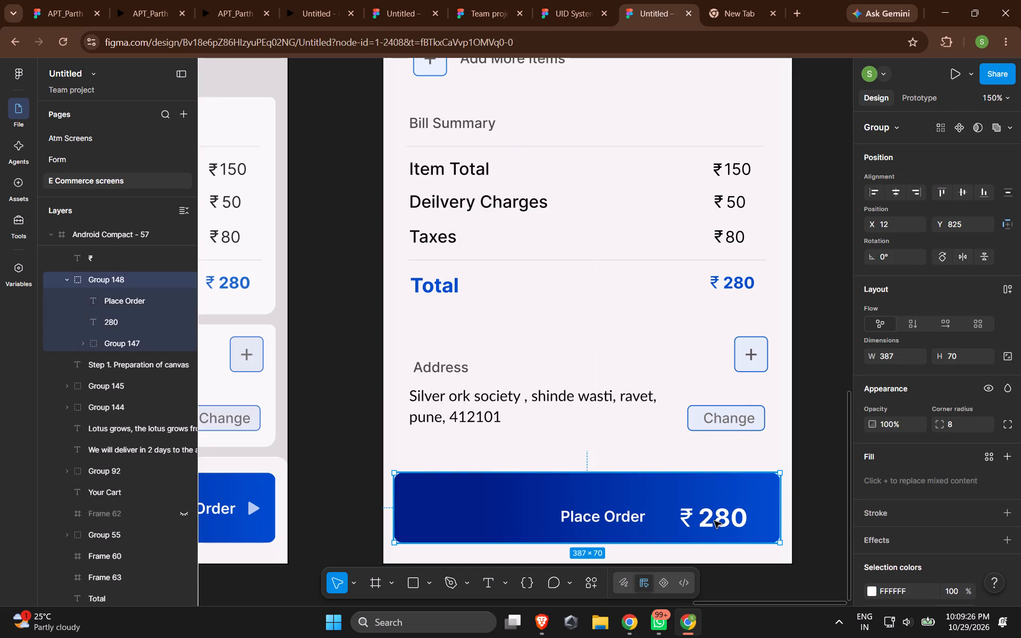
double_click(712, 519)
left_click(687, 518, "shift")
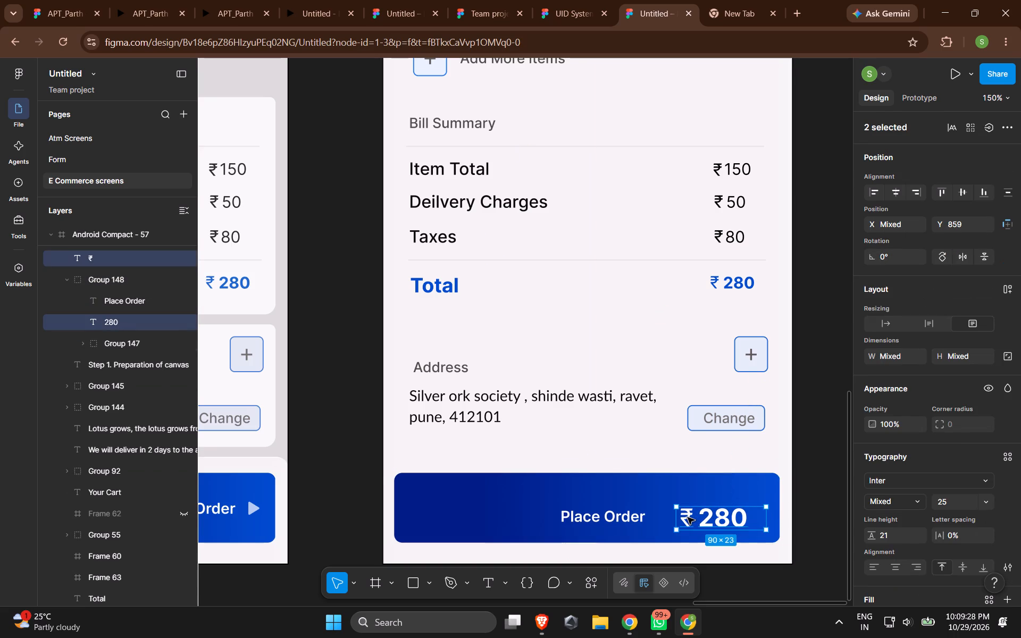
key("ctrl+g")
left_click_drag(721, 517, 729, 511)
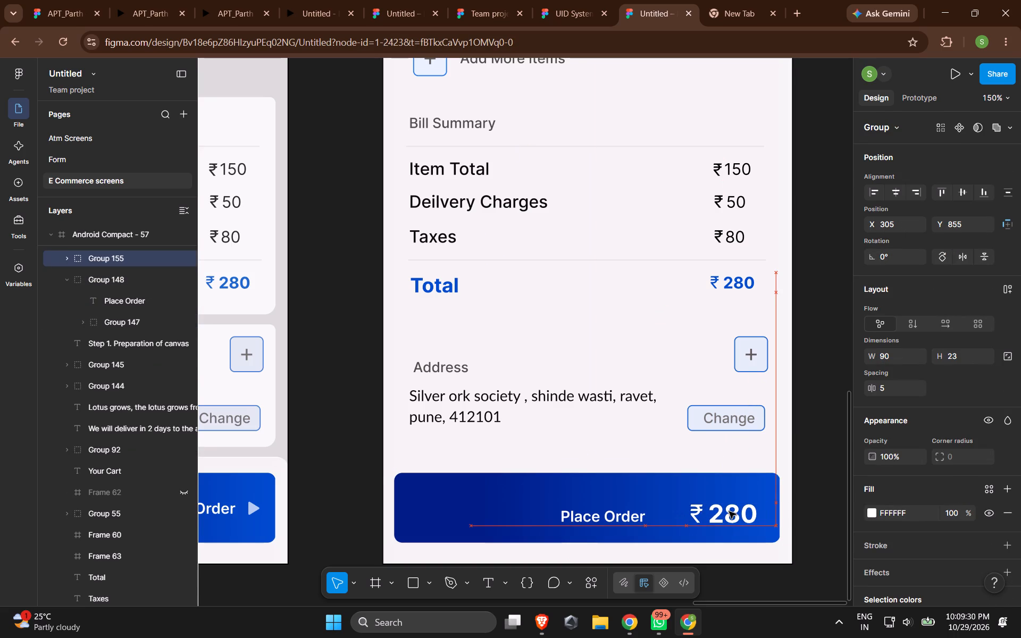
left_click_drag(729, 511, 729, 510)
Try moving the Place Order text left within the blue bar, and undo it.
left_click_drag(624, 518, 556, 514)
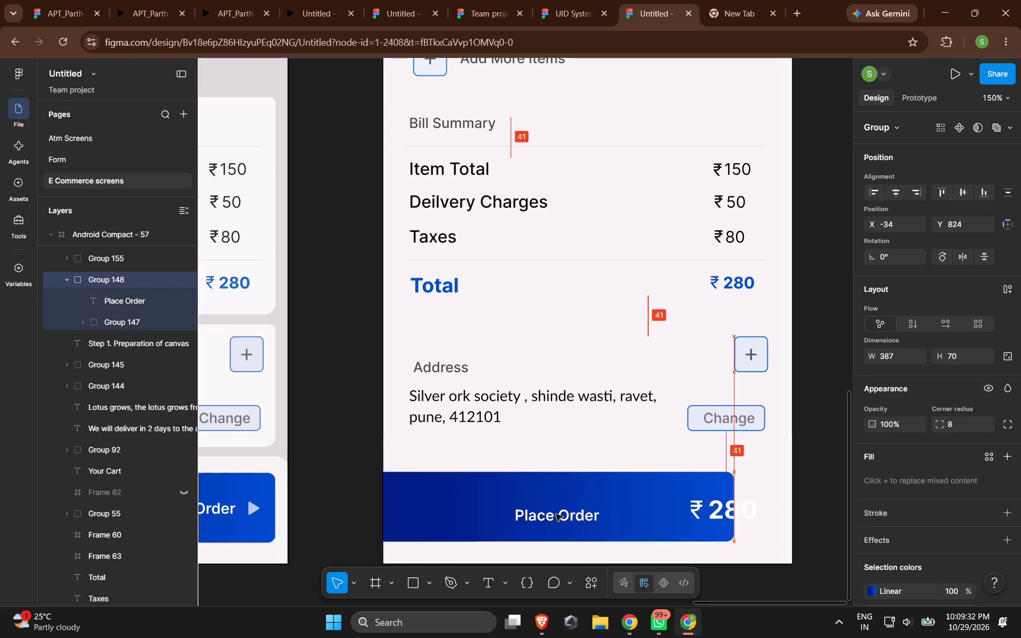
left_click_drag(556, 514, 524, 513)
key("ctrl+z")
Set the Place Order text to auto width and place it at the blue bar's left end, at about X 28, Y 851.
left_click(601, 517)
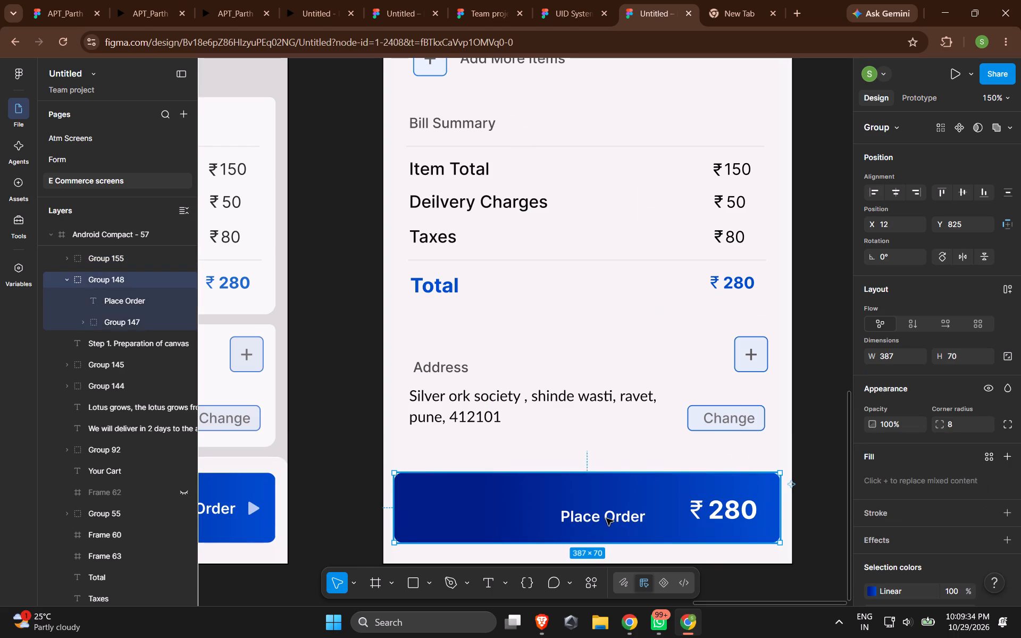
double_click(606, 518)
left_click_drag(615, 519, 571, 510)
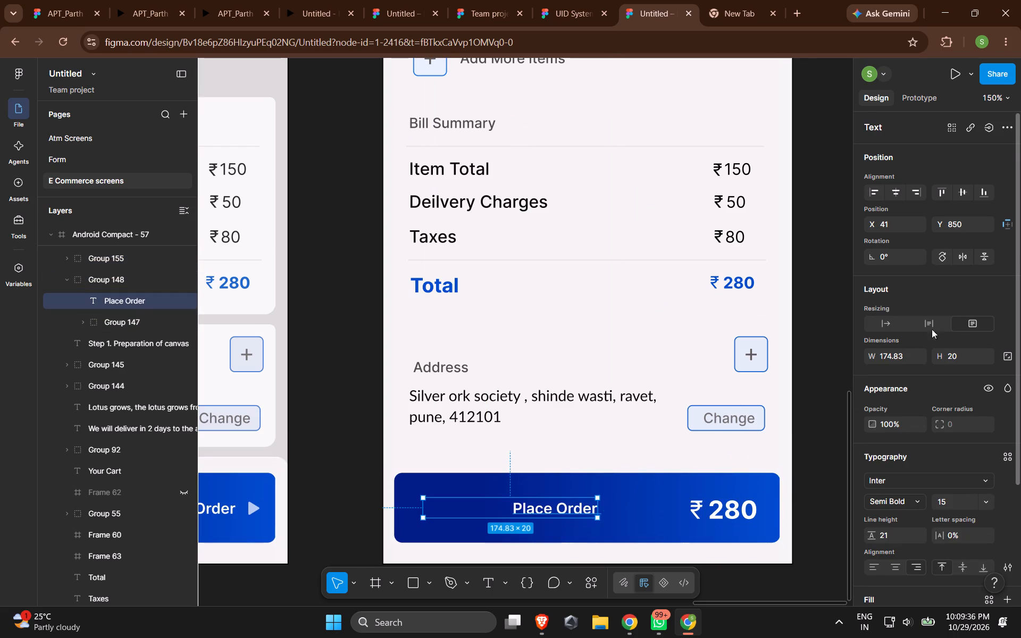
left_click(885, 326)
left_click_drag(575, 514, 774, 505)
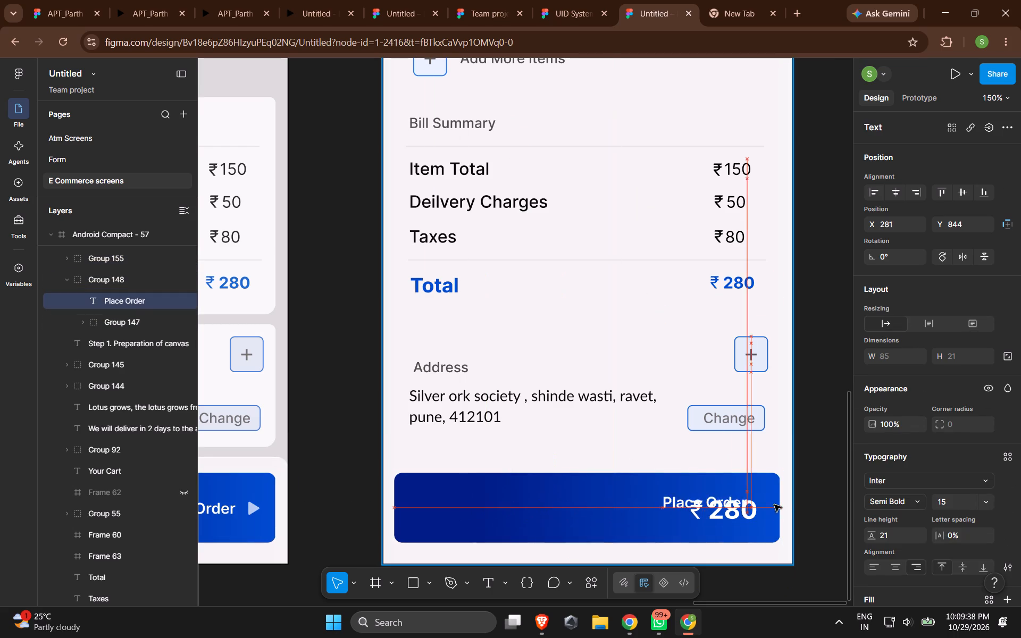
left_click_drag(774, 505, 725, 495)
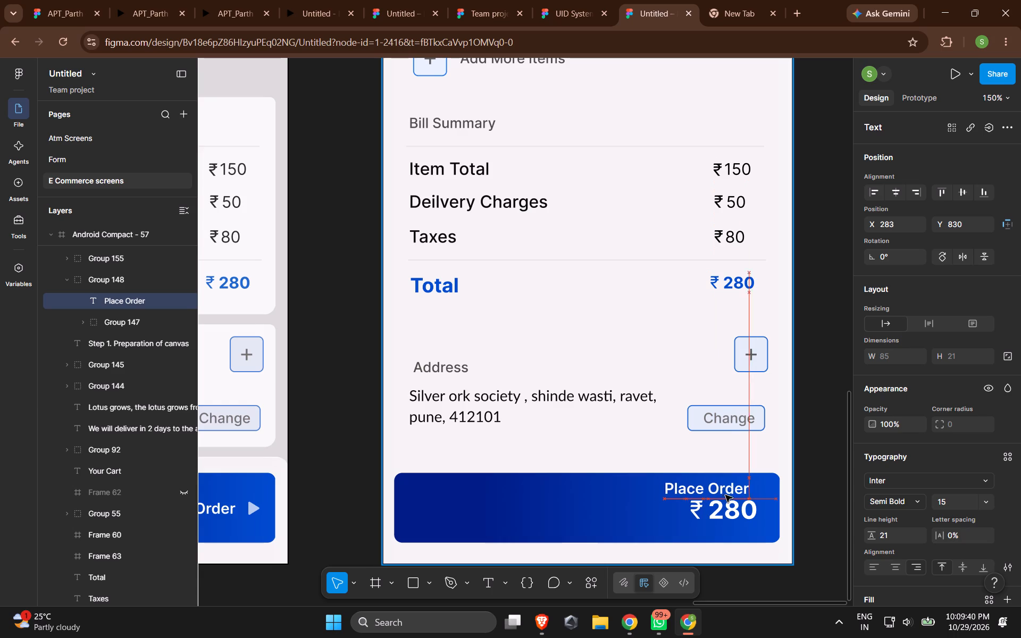
left_click_drag(725, 495, 472, 515)
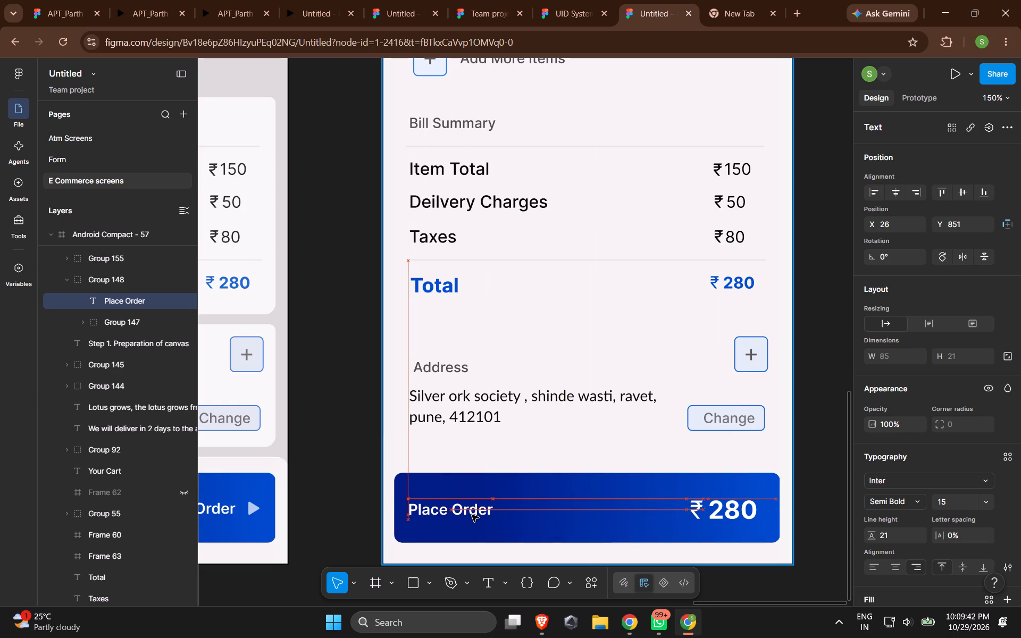
left_click_drag(472, 515, 472, 514)
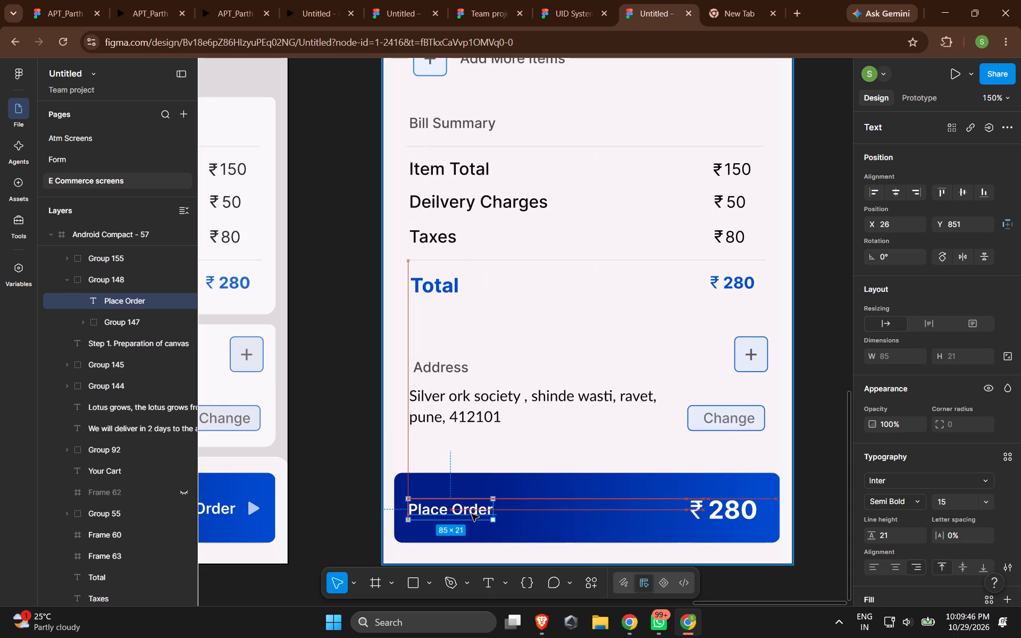
left_click_drag(472, 514, 474, 515)
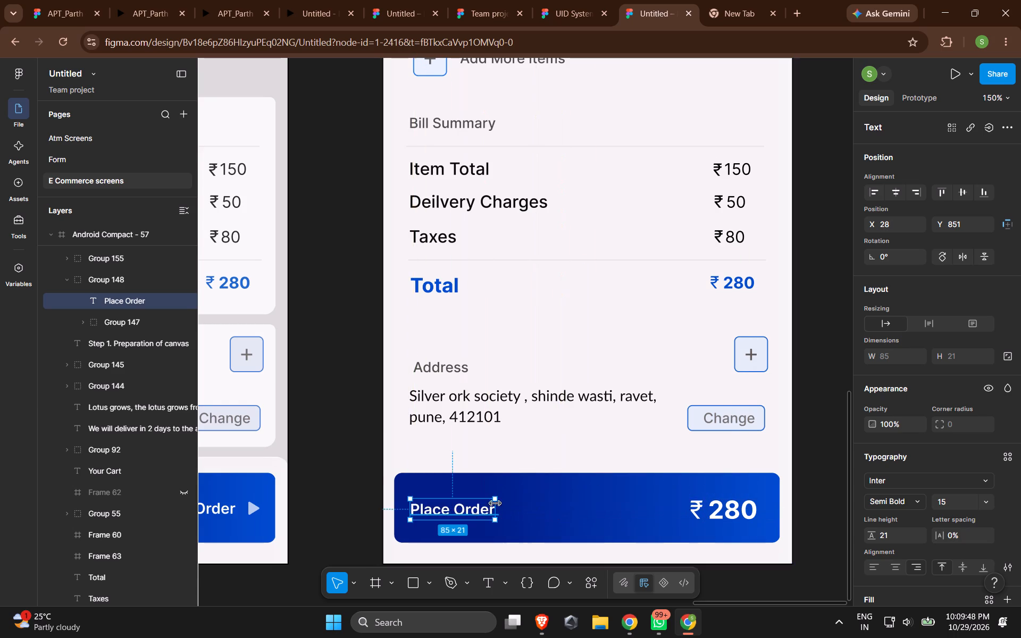
Compare the reworked cart screen with the original Your Cart screen and the Light Mode Exploration cart.
scroll(500, 501, "down", 5, "ctrl")
left_click(537, 559)
scroll(524, 547, "down", 4, "ctrl")
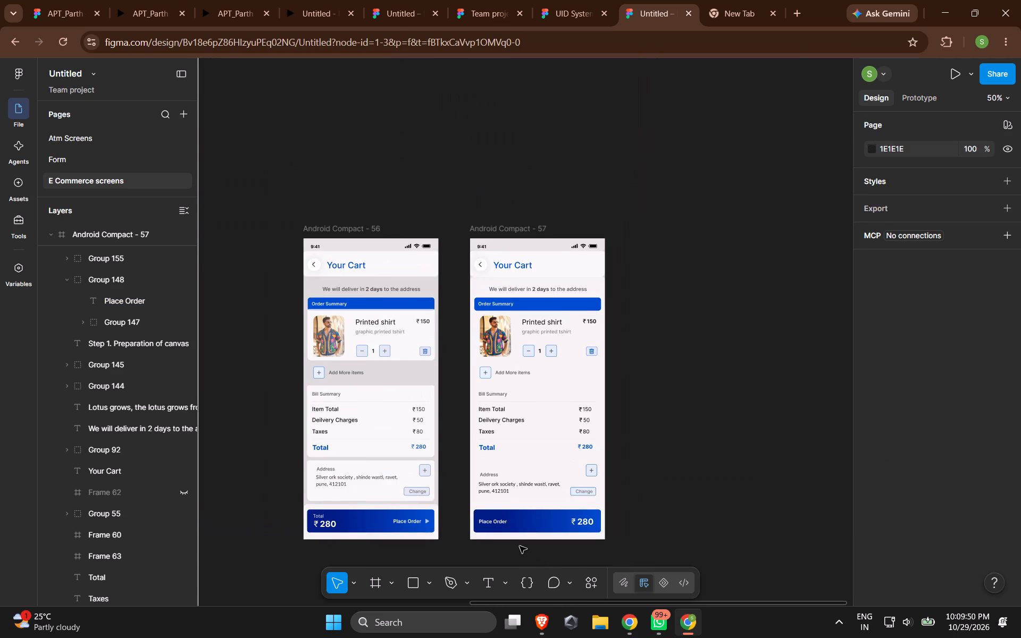
scroll(520, 546, "up", 3, "shift")
scroll(557, 527, "up", 5, "ctrl")
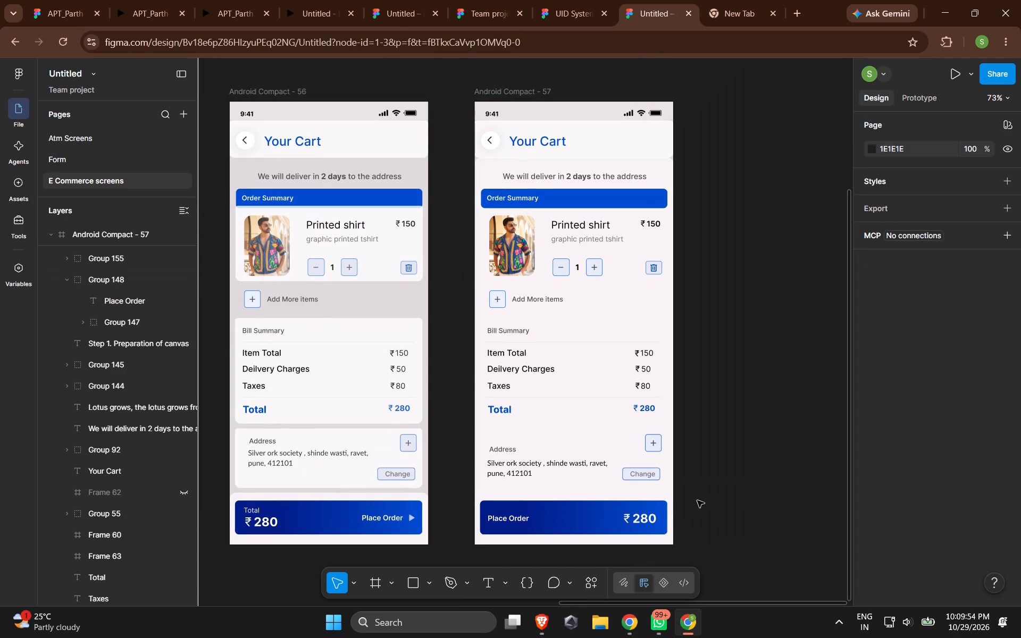
scroll(640, 498, "down", 3, "ctrl")
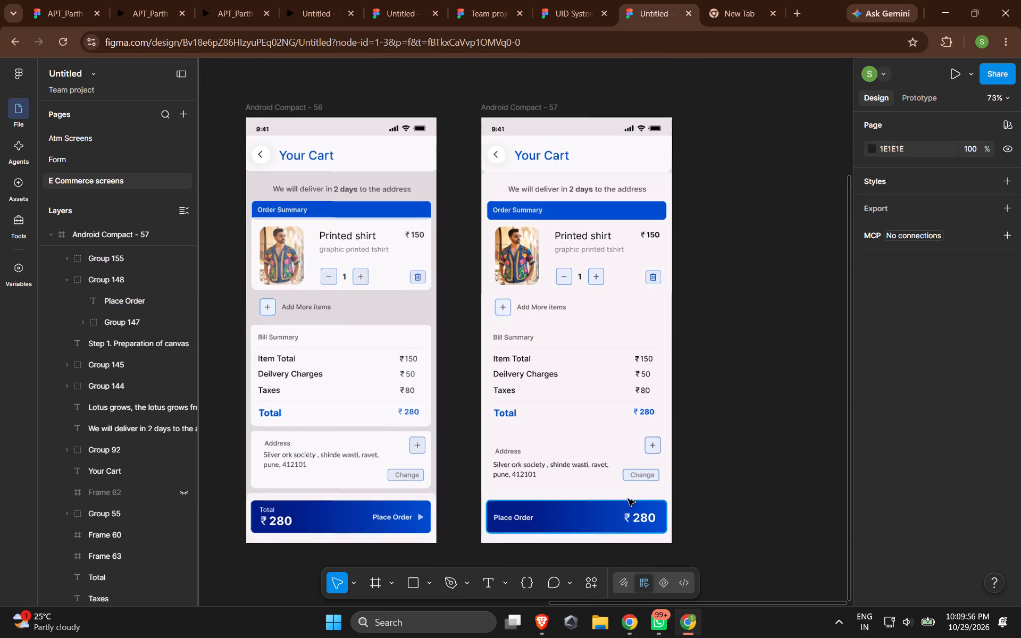
scroll(628, 499, "down", 2, "ctrl")
scroll(543, 500, "up", 4, "shift")
scroll(342, 505, "up", 2, "shift")
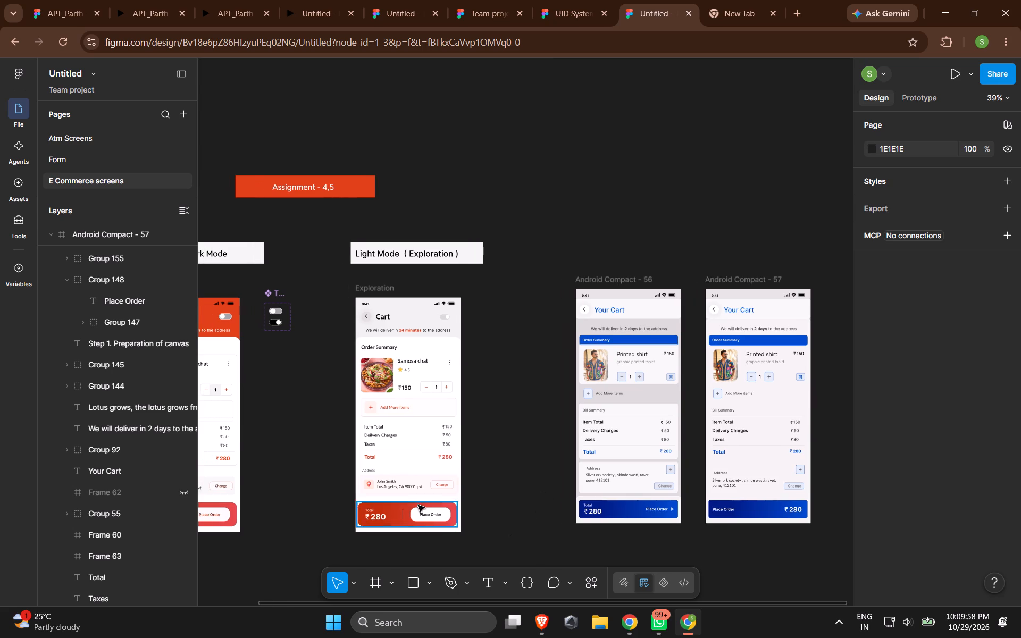
scroll(418, 505, "up", 2, "shift")
scroll(419, 516, "up", 3, "ctrl")
scroll(419, 516, "down", 2, "ctrl")
scroll(419, 516, "down", 5)
scroll(419, 516, "up", 5, "shift")
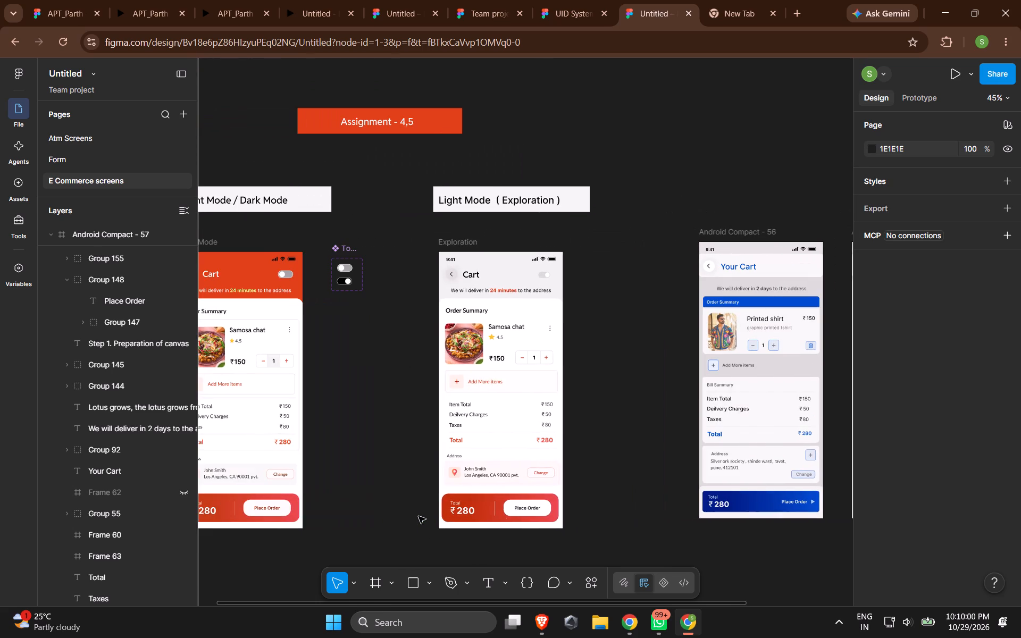
scroll(419, 516, "down", 9, "shift")
scroll(473, 524, "up", 5, "ctrl")
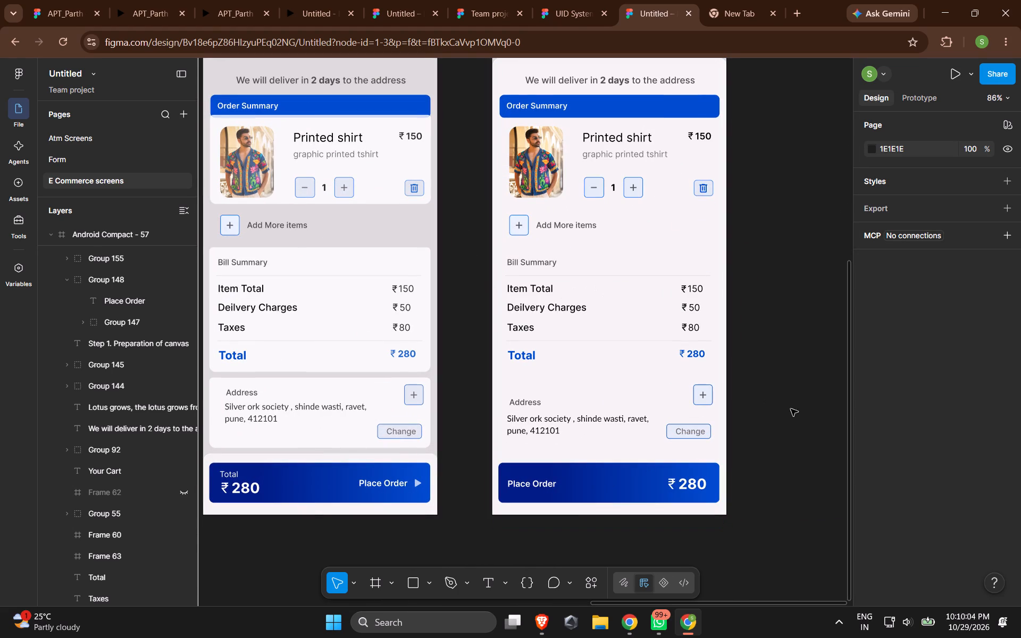
Draw a 387 × 66 rectangle over the Add More items row of the duplicated screen, at X 12, Y 385.
key("r")
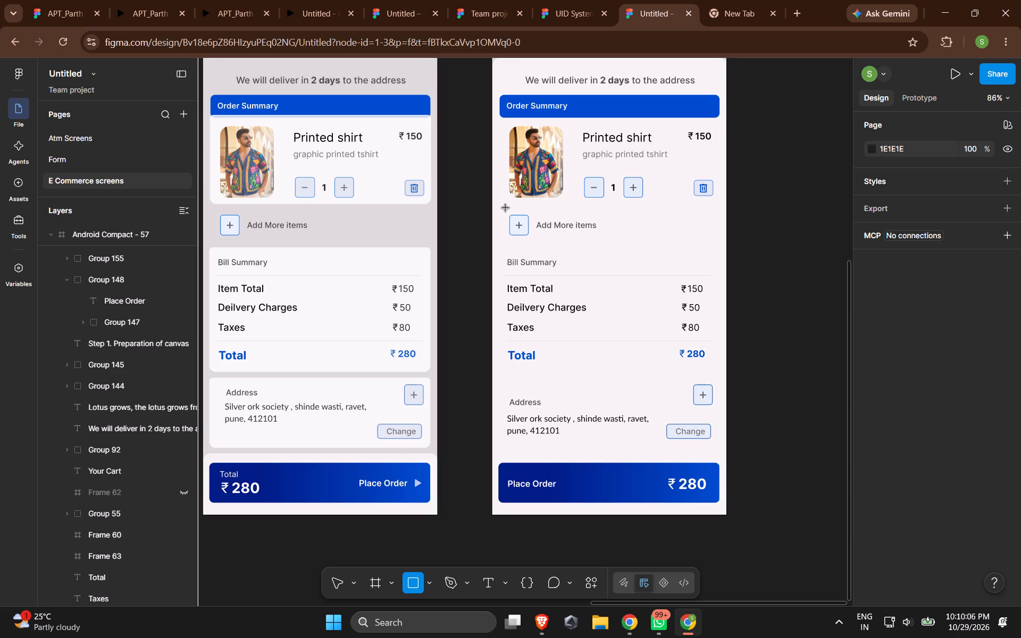
left_click_drag(489, 206, 682, 252)
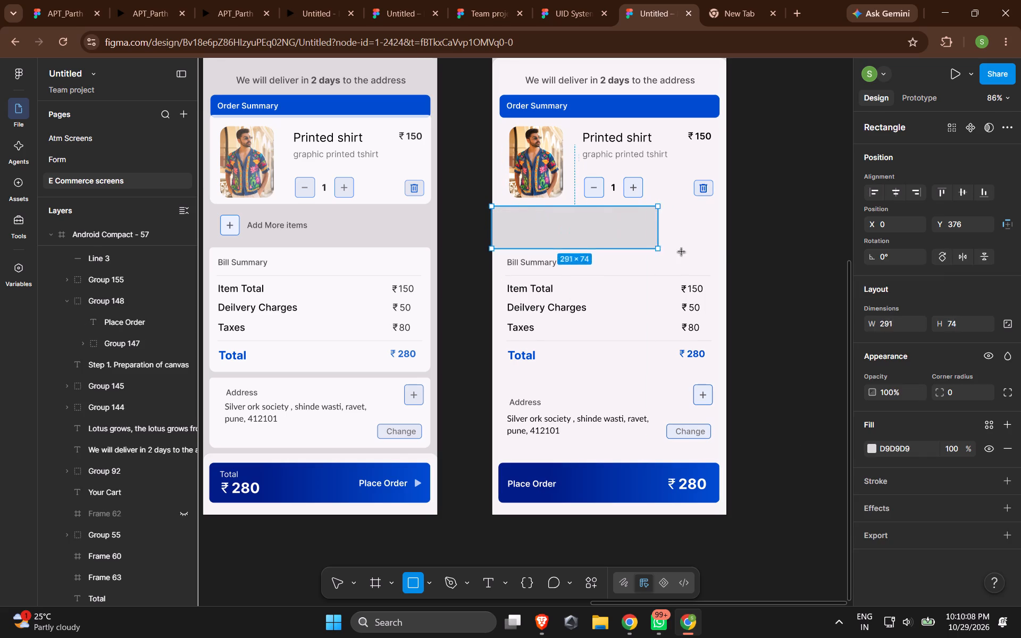
left_click_drag(682, 252, 724, 250)
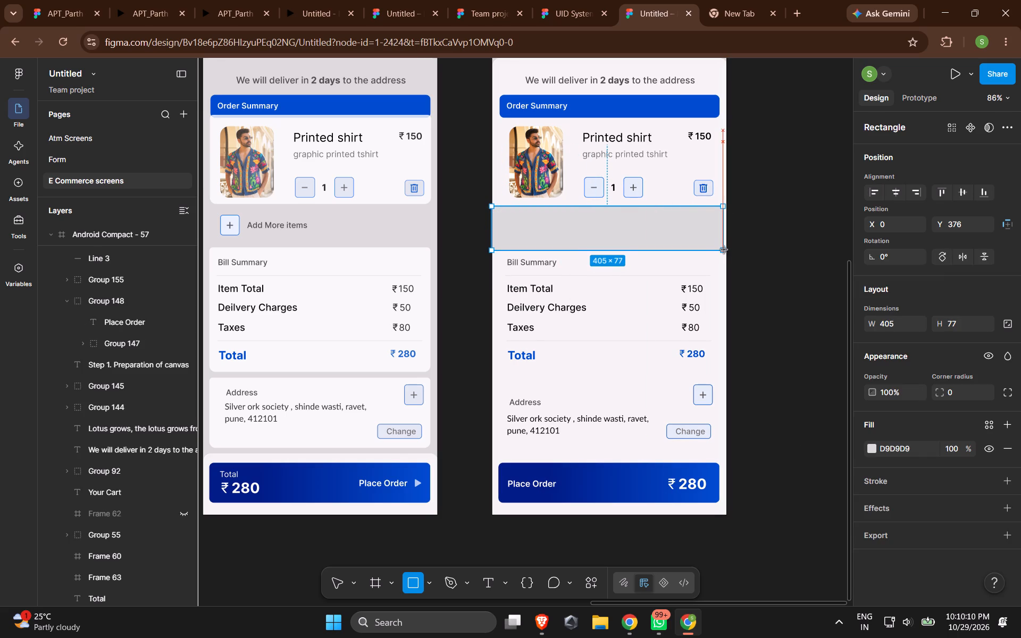
left_click_drag(724, 250, 727, 250)
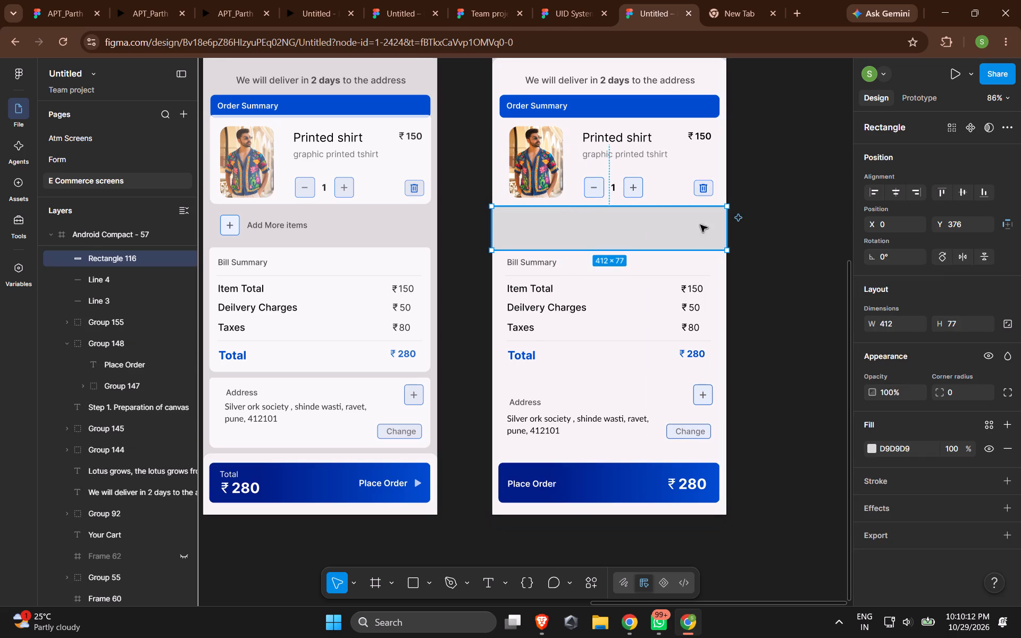
left_click_drag(491, 206, 498, 212)
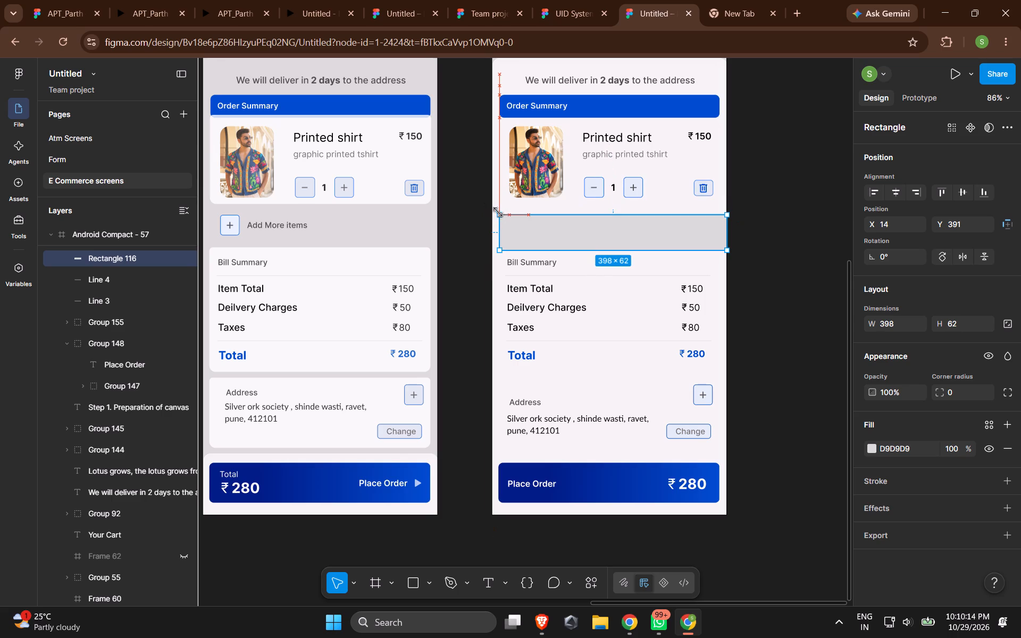
left_click_drag(498, 212, 498, 211)
left_click(722, 249)
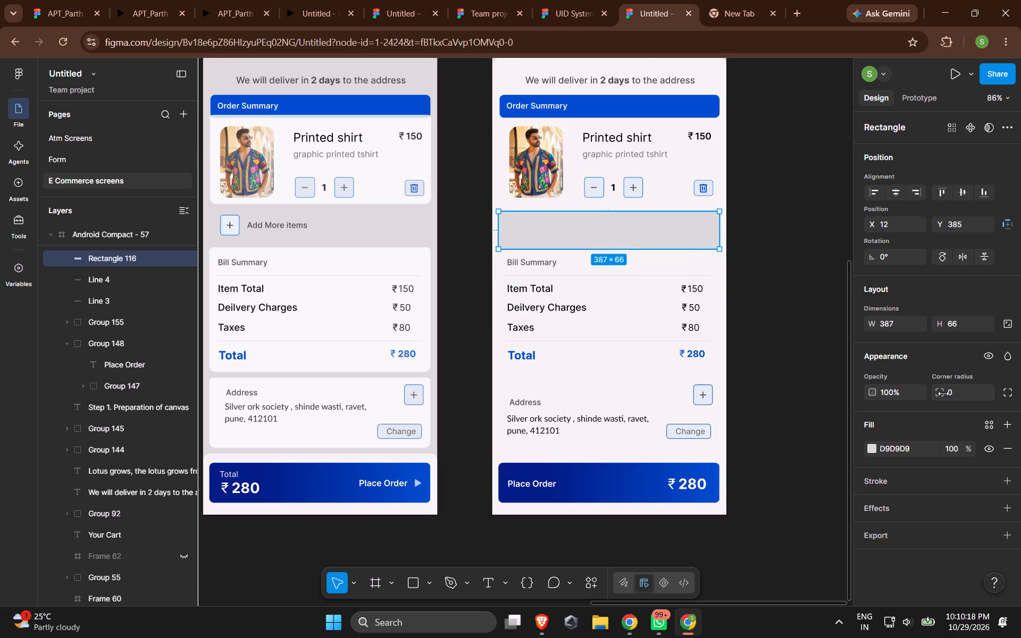
Give the new rectangle a corner radius of 9 and a fill of F5F4F4 sampled from the screen's background.
left_click_drag(941, 393, 636, 328)
left_click(869, 454)
left_click(870, 447)
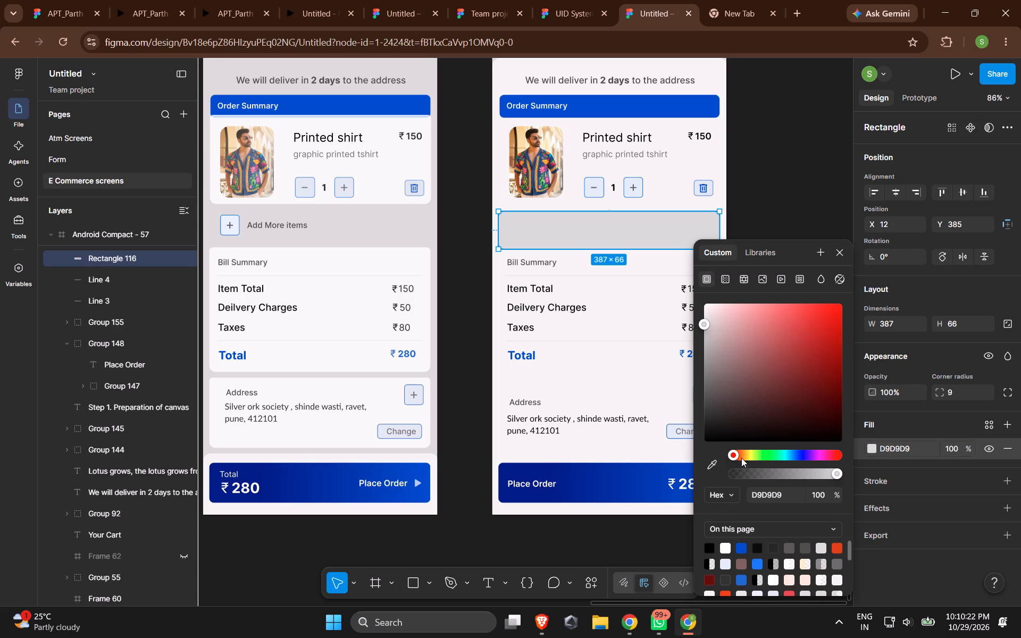
left_click(714, 463)
left_click(638, 377)
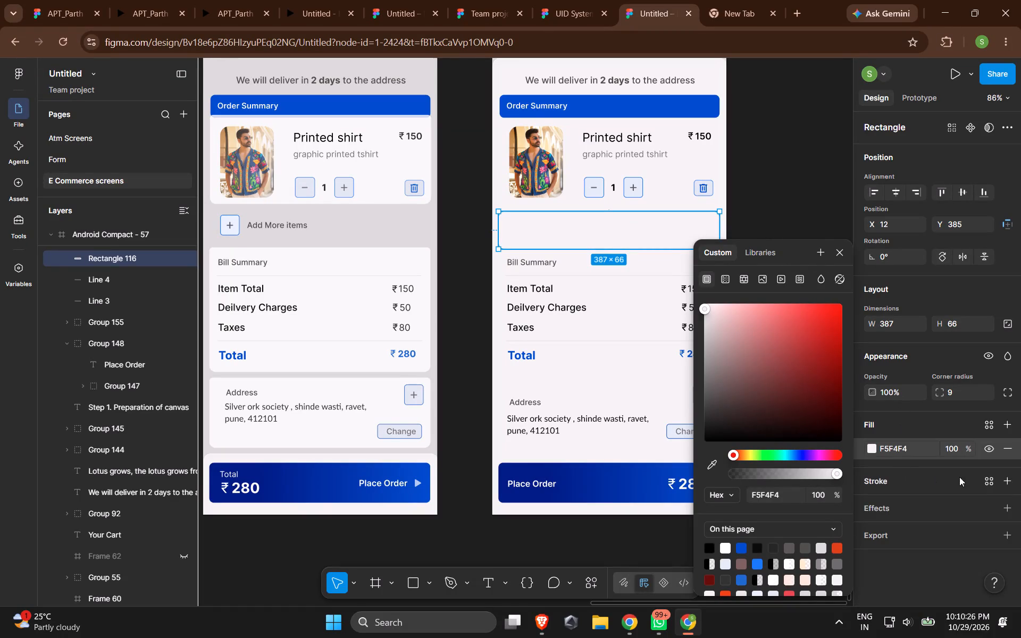
Add an inside stroke of weight 1 in light grey B8B5B5 to the rectangle.
left_click(1001, 481)
left_click(871, 504)
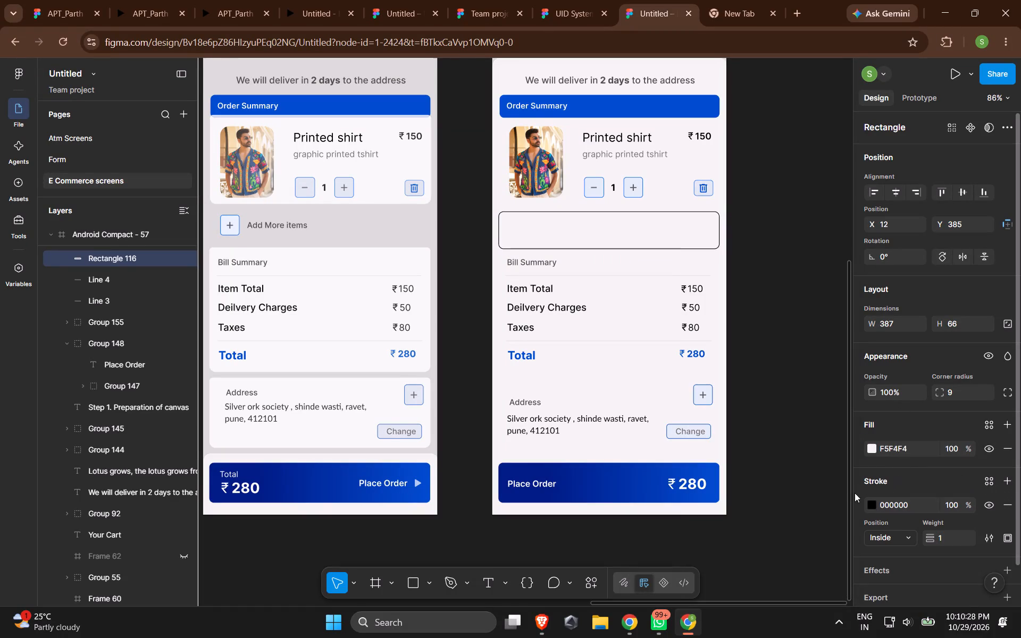
left_click(874, 508)
left_click_drag(712, 383, 706, 386)
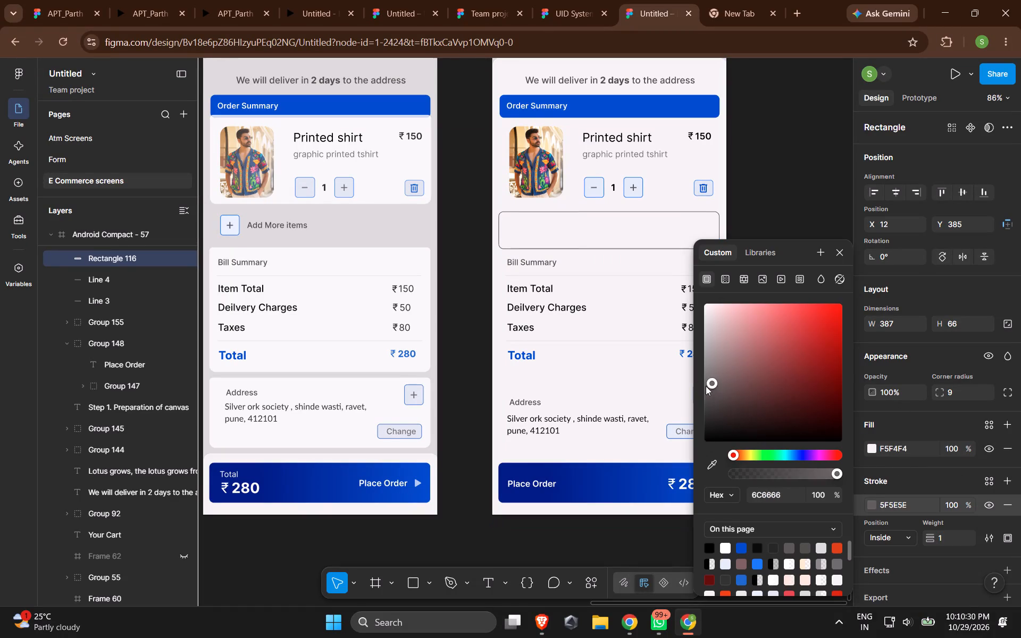
left_click_drag(706, 386, 706, 342)
left_click(754, 188)
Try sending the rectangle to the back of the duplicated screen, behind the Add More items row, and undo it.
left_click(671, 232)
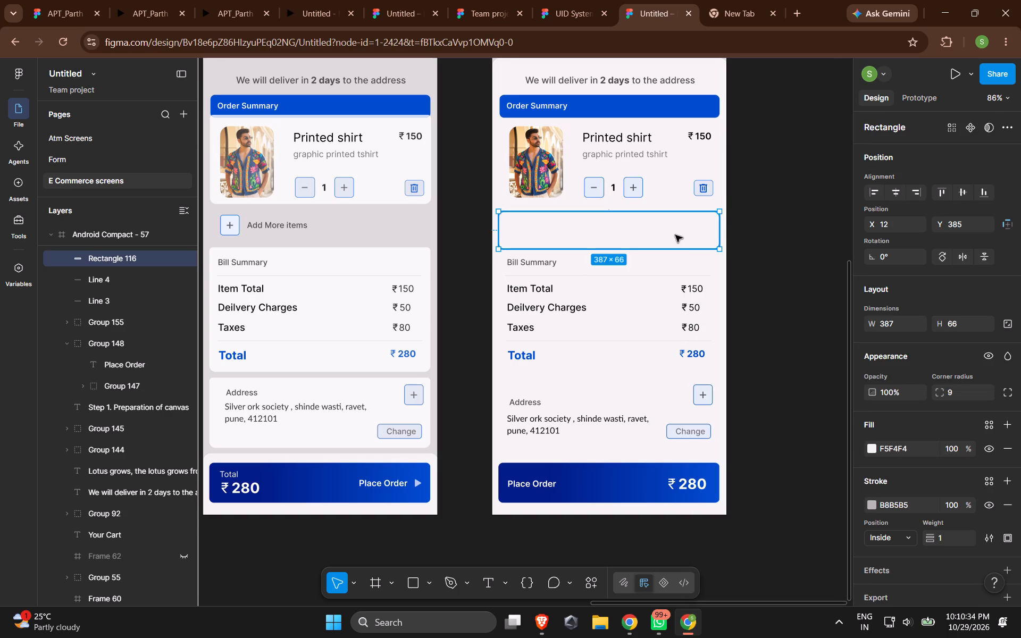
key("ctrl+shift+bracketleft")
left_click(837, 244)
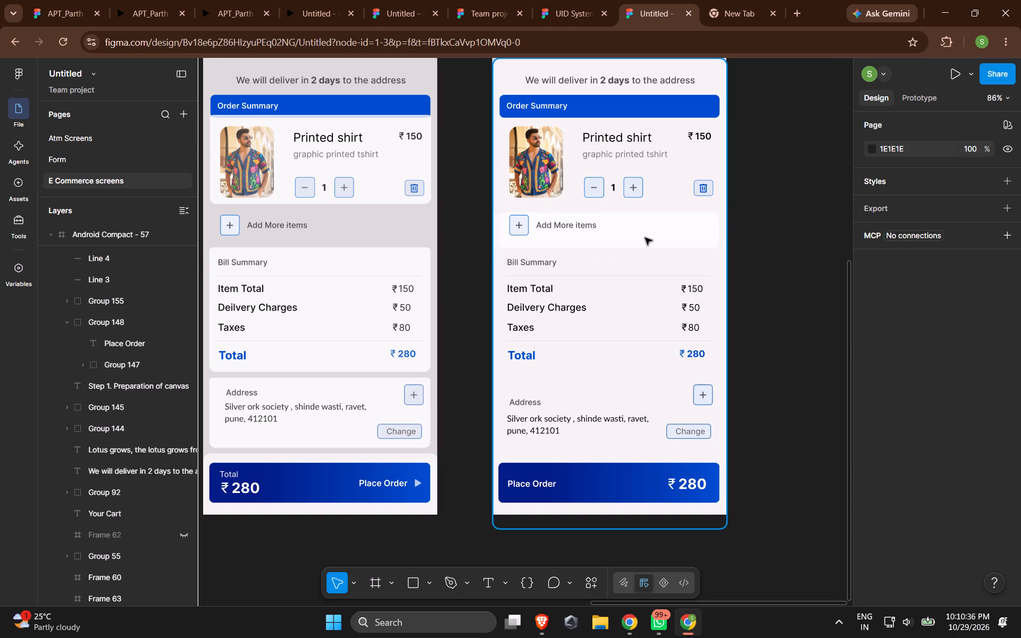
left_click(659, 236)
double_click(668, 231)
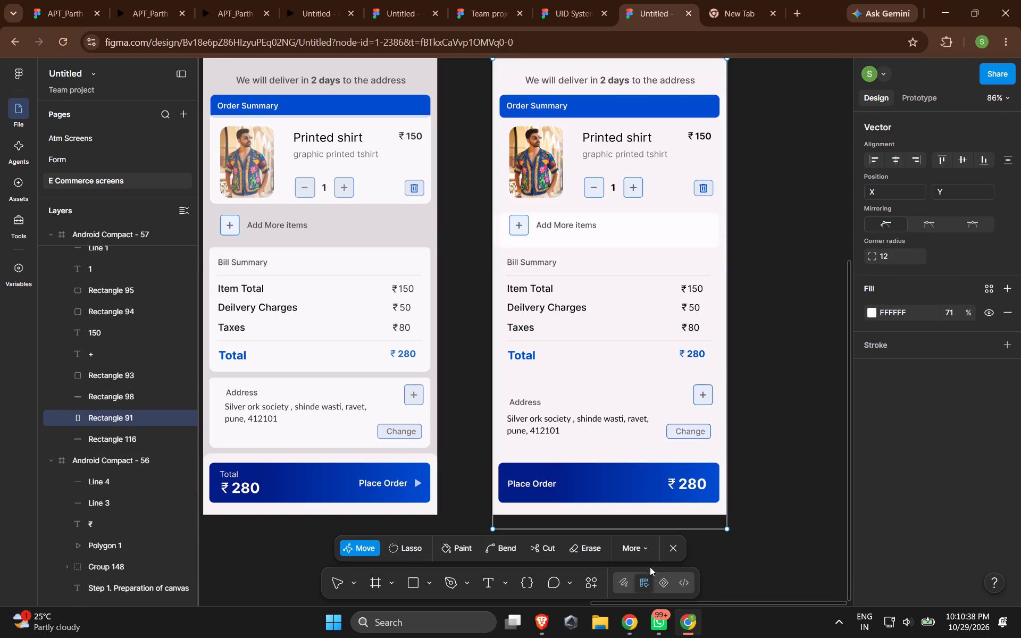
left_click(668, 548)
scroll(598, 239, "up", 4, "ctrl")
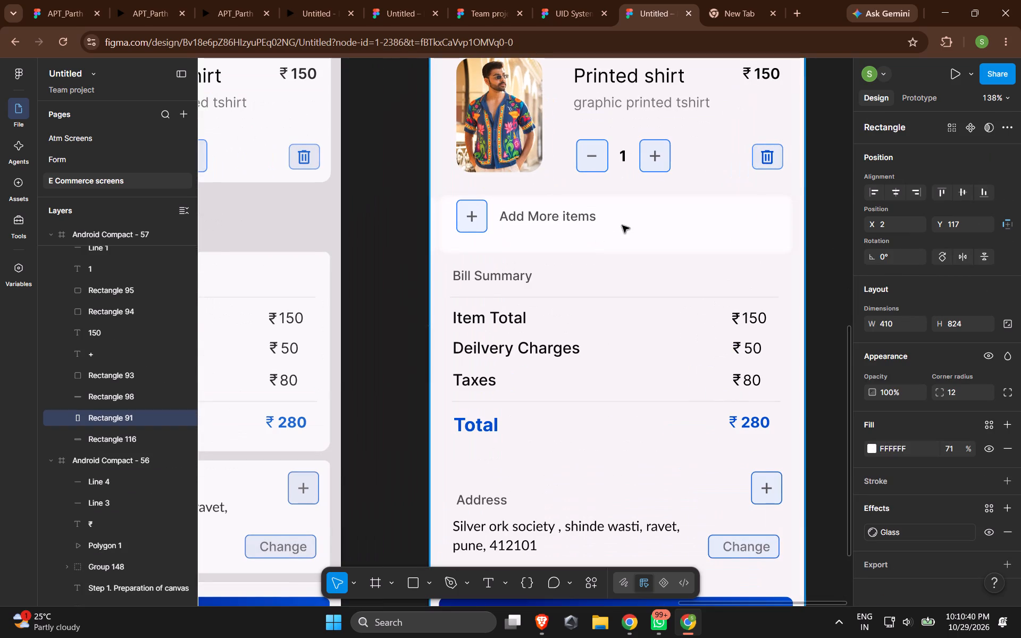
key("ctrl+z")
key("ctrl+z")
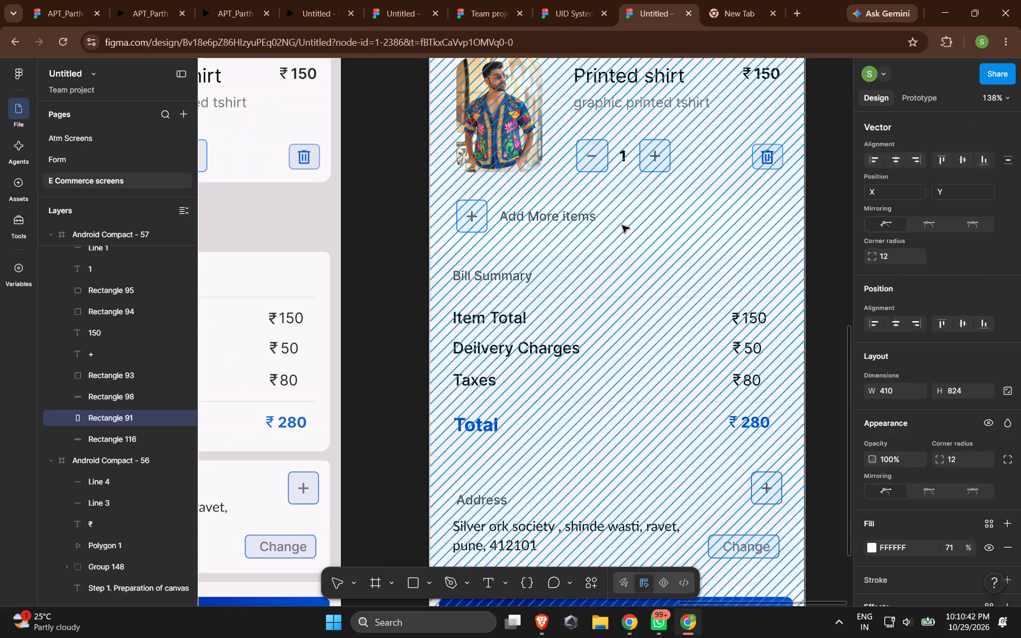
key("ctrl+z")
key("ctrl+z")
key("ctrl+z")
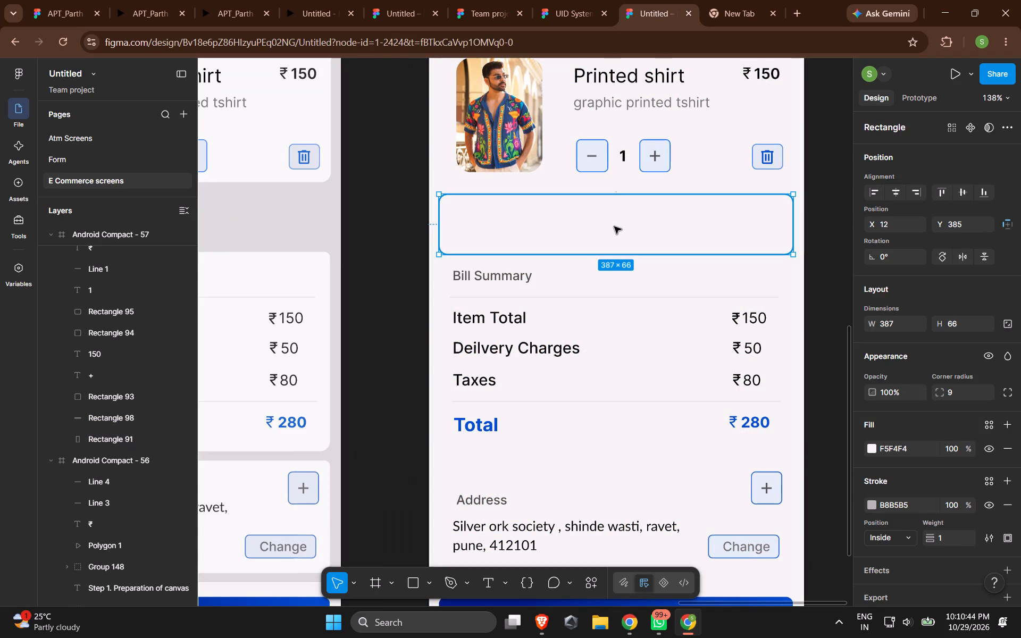
Move the bordered rectangle down so that it uncovers the Add More items label and most of its plus button.
left_click_drag(616, 230, 612, 276)
left_click(570, 220)
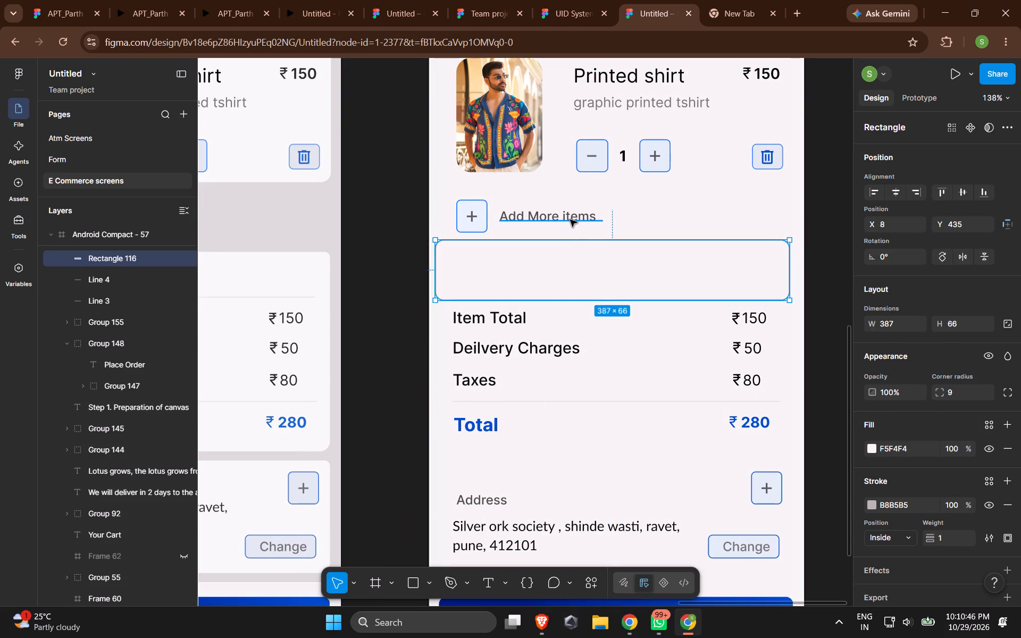
left_click(471, 217, "shift")
left_click_drag(501, 286, 504, 271)
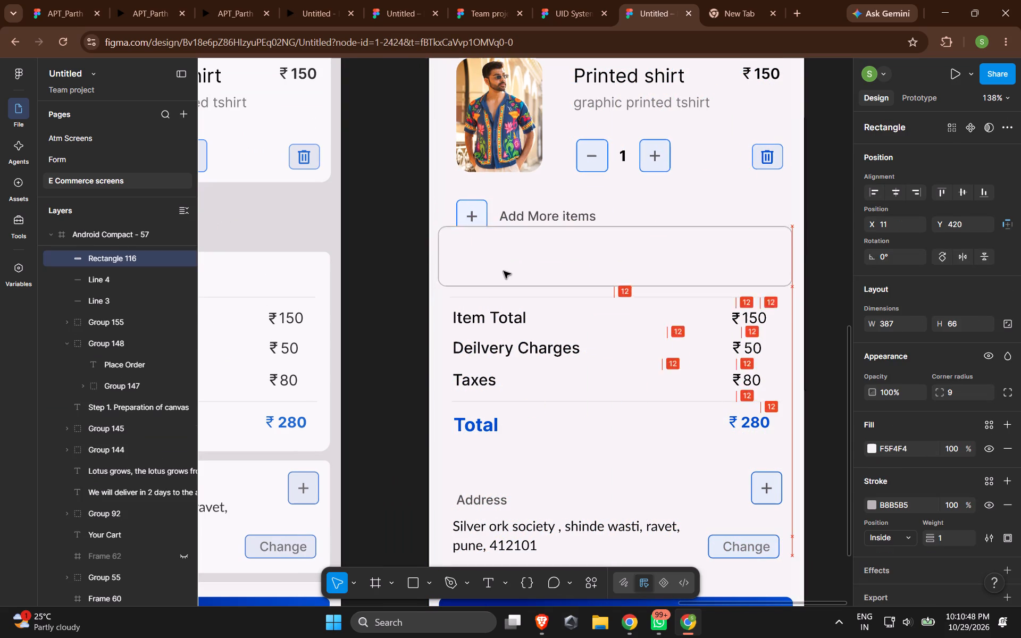
left_click_drag(504, 271, 503, 264)
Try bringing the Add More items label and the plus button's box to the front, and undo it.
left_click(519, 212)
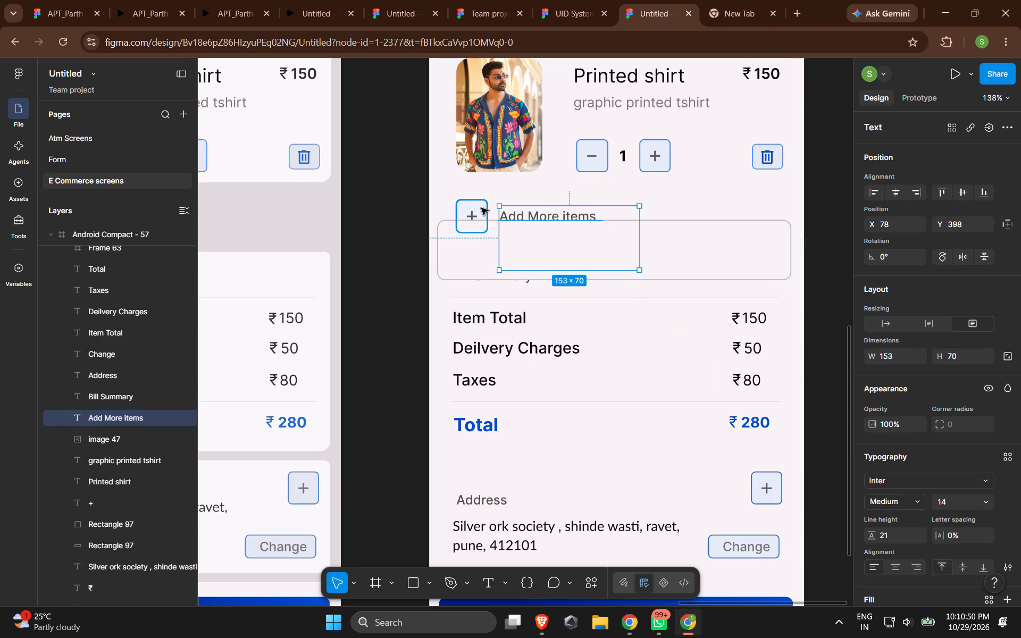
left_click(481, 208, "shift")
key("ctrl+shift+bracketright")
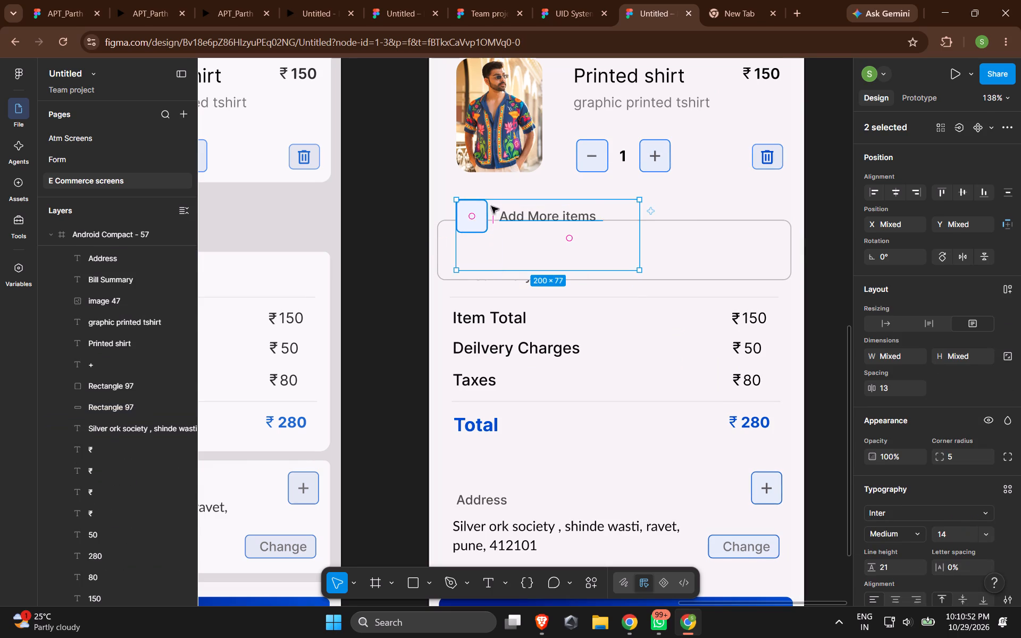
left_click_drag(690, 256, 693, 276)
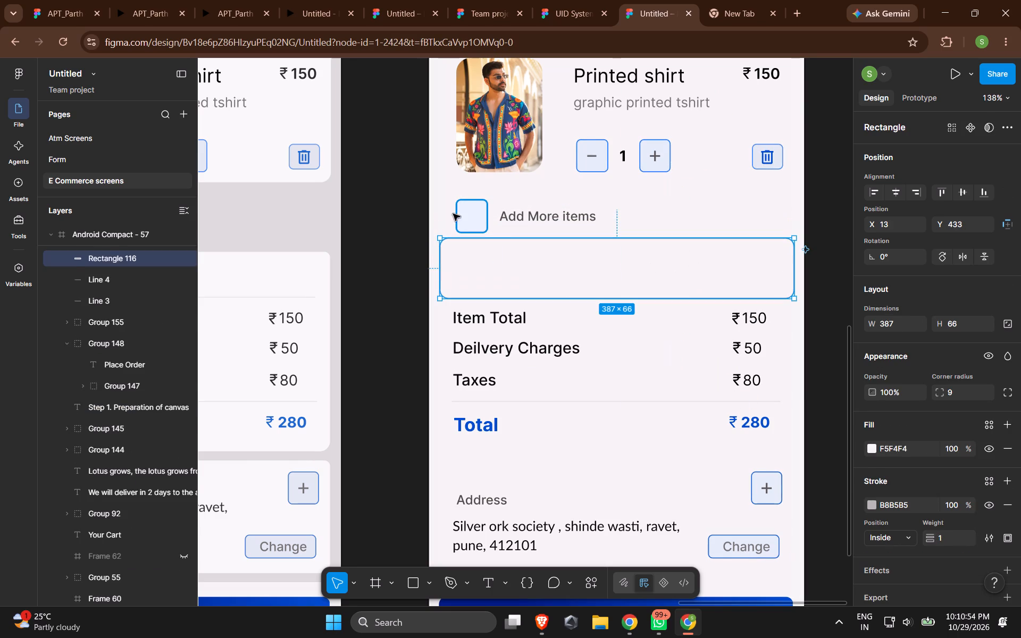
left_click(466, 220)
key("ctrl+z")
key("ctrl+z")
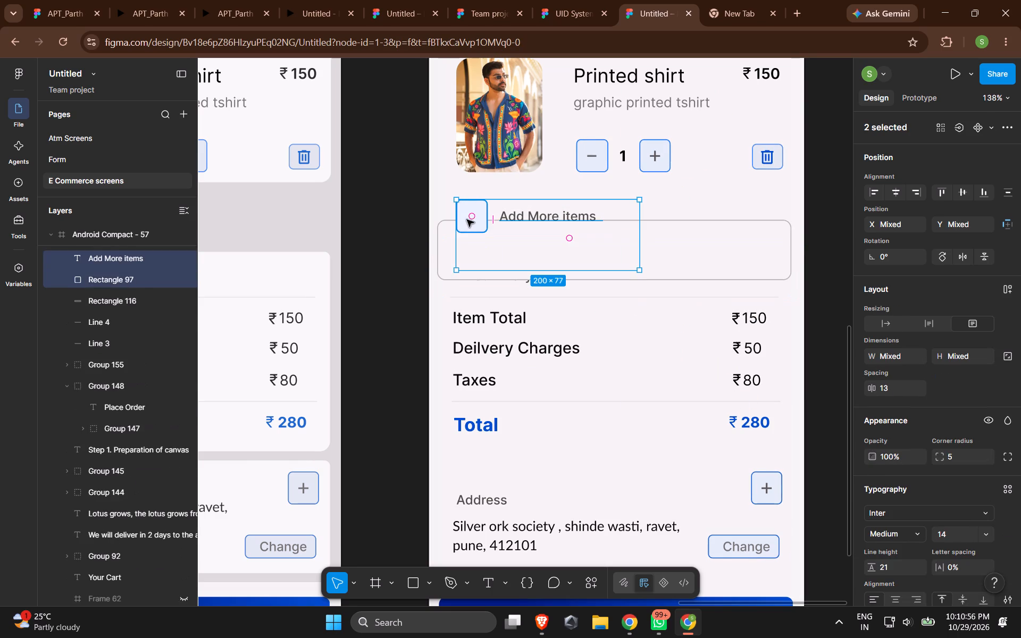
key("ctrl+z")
Bring the plus sign, its button box and the Add More items label together to the front of the duplicated screen.
left_click(723, 214)
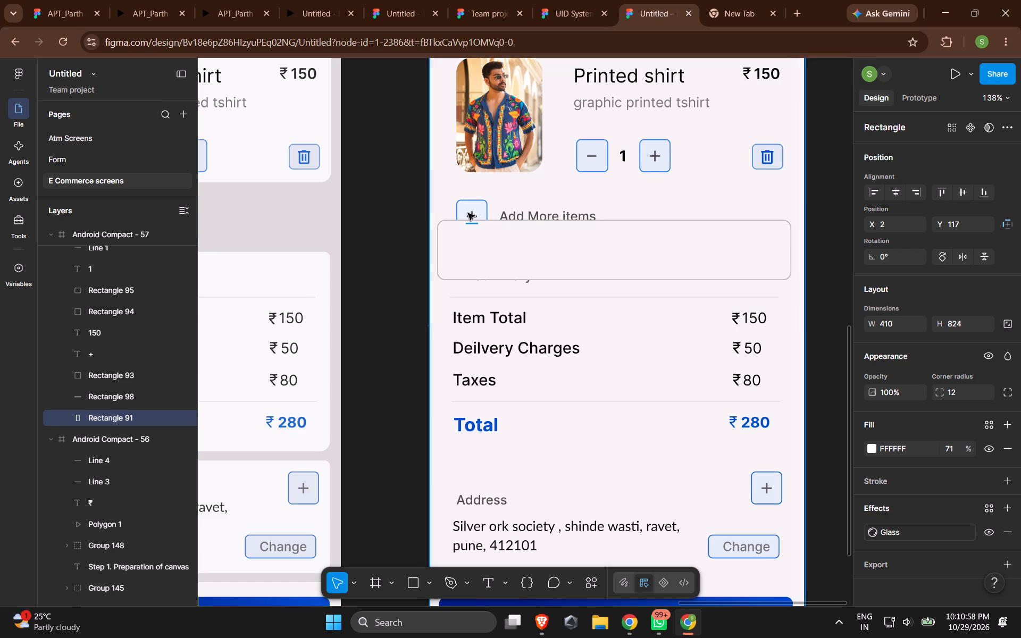
left_click(476, 215)
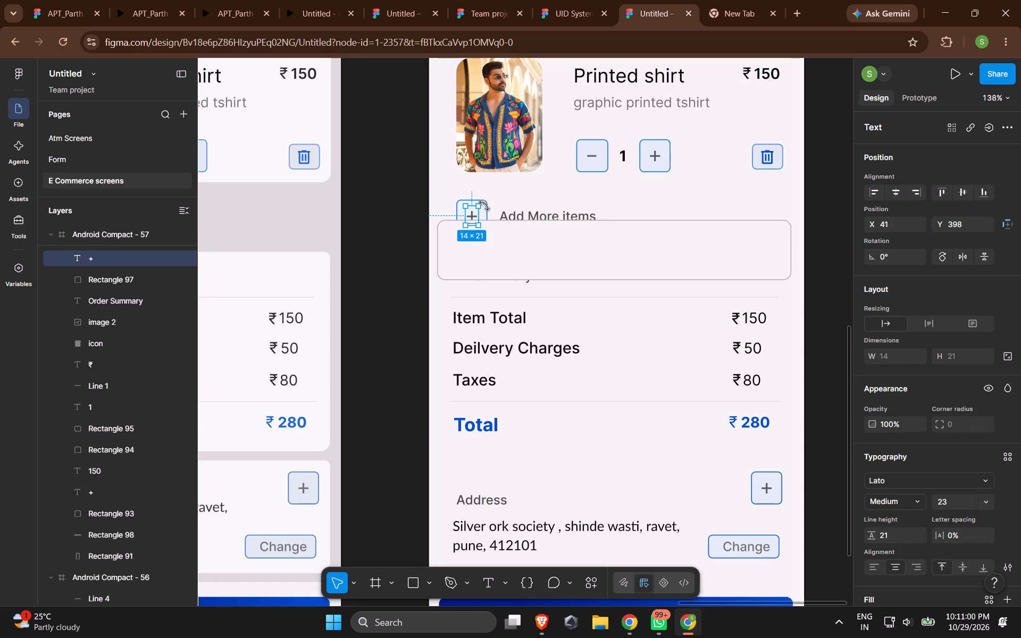
left_click(486, 205, "shift")
scroll(490, 211, "up", 9, "ctrl")
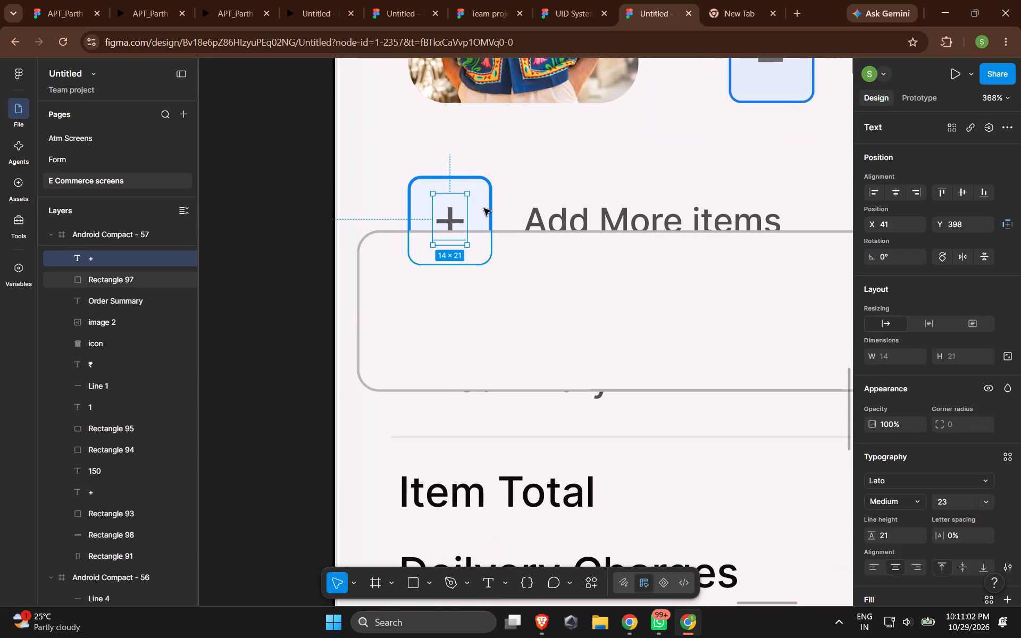
left_click(484, 206, "shift")
left_click(568, 214, "shift")
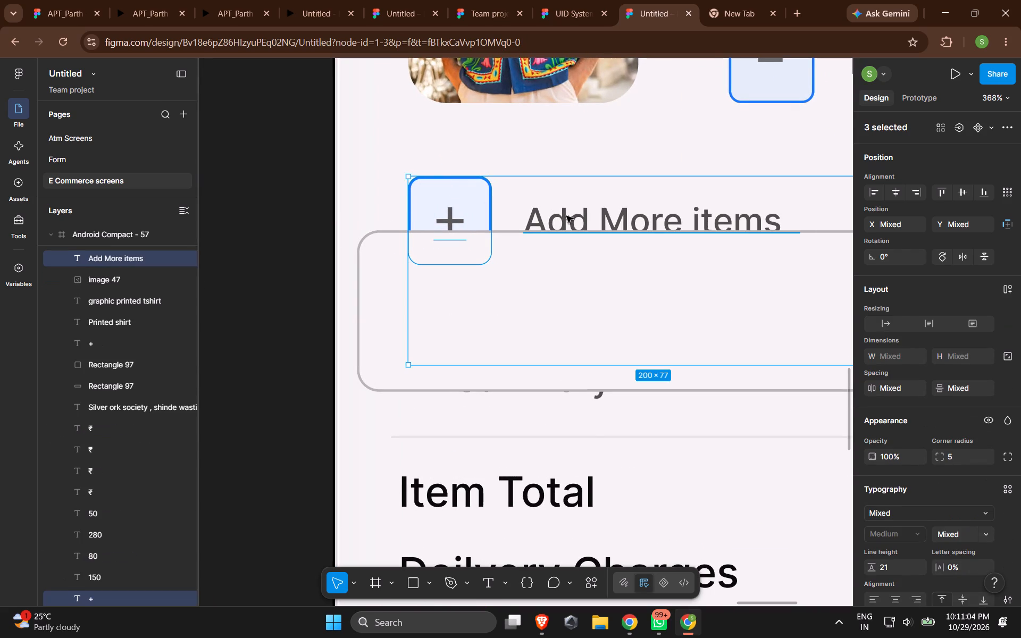
key("ctrl+shift+bracketright")
Place the bordered rectangle behind the Add More items row at X 31, Y 379, and narrow it to a width of 354.
left_click_drag(395, 320, 398, 254)
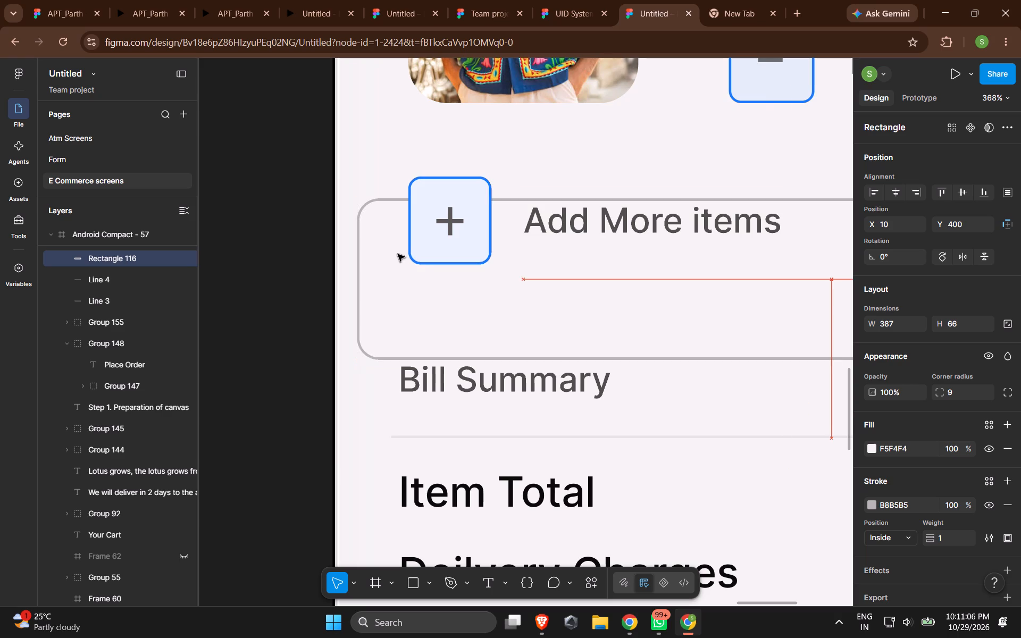
left_click_drag(398, 254, 410, 239)
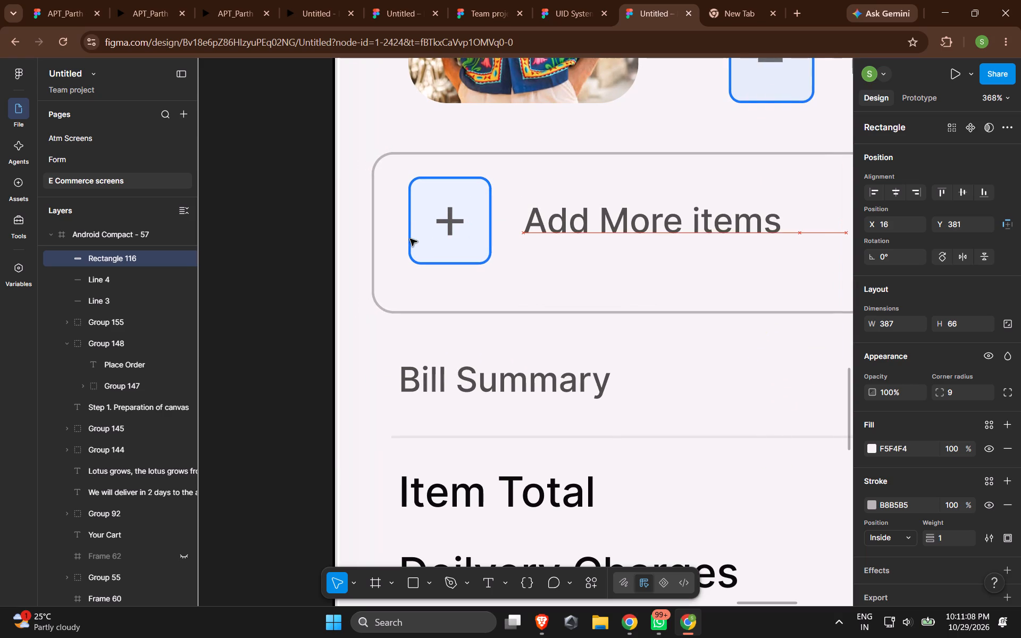
left_click_drag(410, 239, 423, 239)
scroll(422, 241, "down", 6, "ctrl")
scroll(450, 247, "up", 4, "ctrl")
scroll(448, 251, "down", 3, "ctrl")
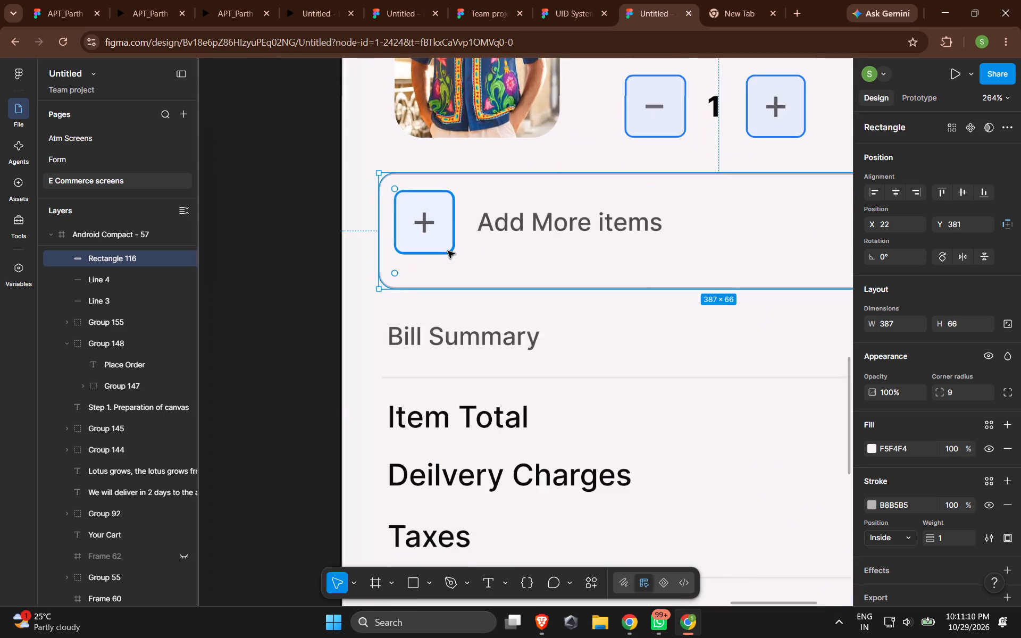
scroll(448, 251, "down", 2, "ctrl")
scroll(501, 253, "down", 2, "ctrl")
left_click_drag(586, 249, 595, 247)
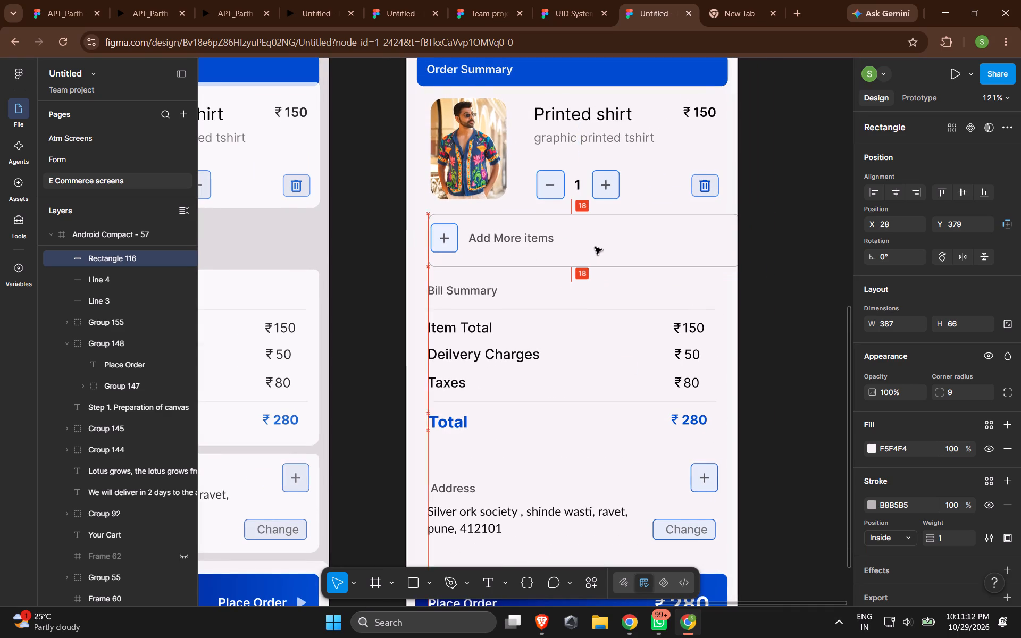
left_click_drag(595, 247, 596, 247)
left_click_drag(743, 236, 742, 235)
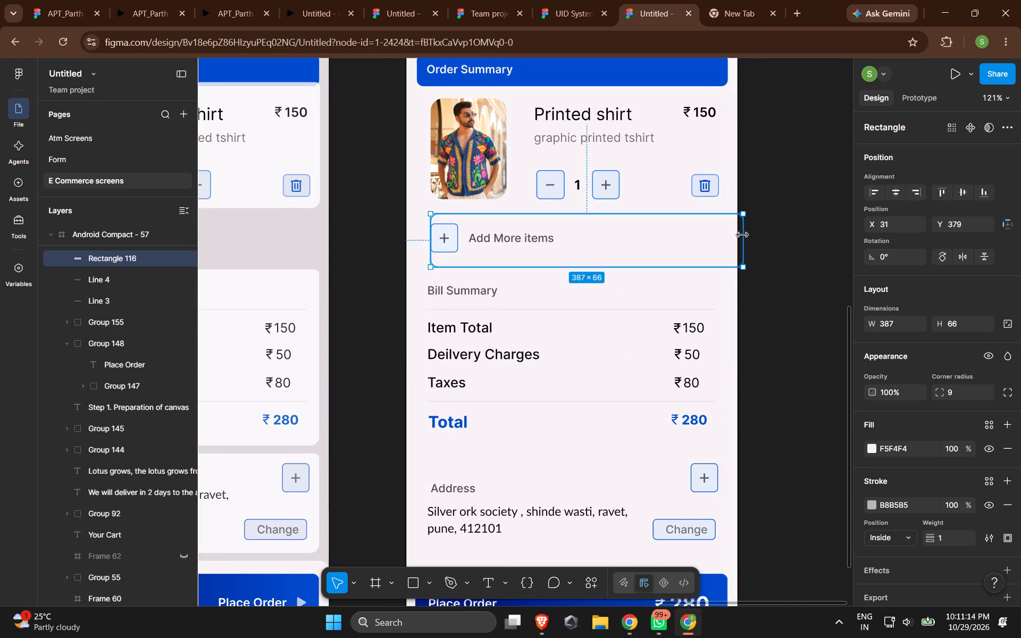
left_click_drag(742, 235, 717, 240)
Delete the blue-outlined box behind the trash icon in the duplicated screen's Printed shirt item.
scroll(701, 189, "up", 4, "ctrl")
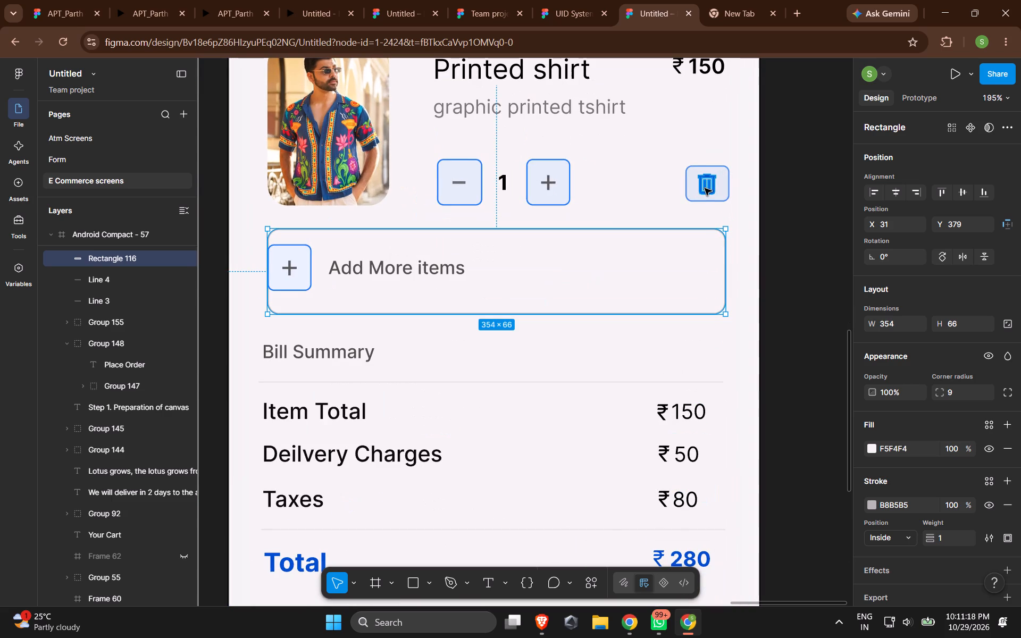
left_click(719, 183)
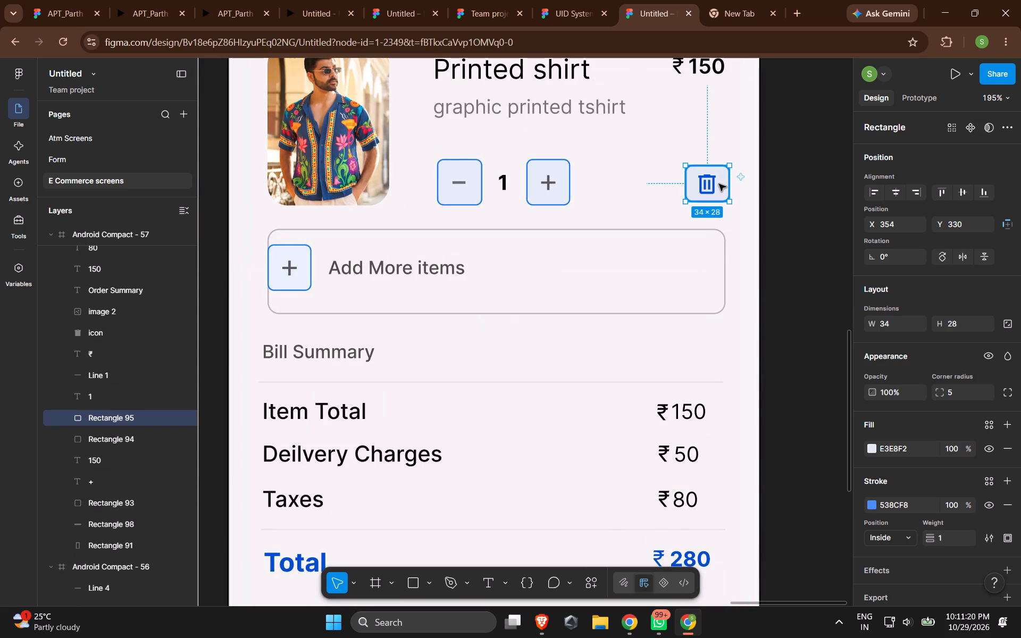
key("BackSpace")
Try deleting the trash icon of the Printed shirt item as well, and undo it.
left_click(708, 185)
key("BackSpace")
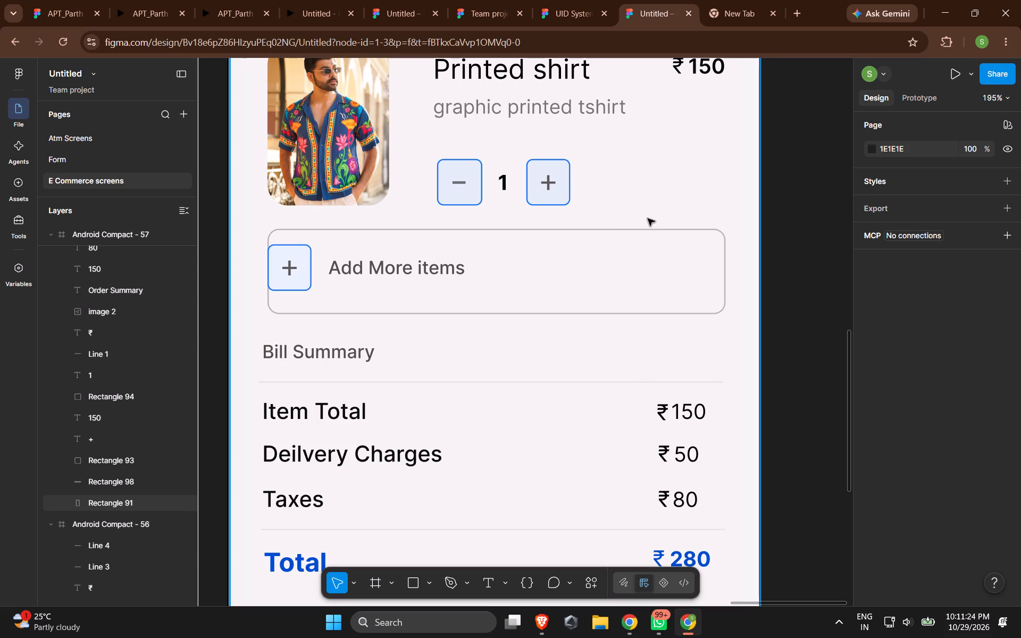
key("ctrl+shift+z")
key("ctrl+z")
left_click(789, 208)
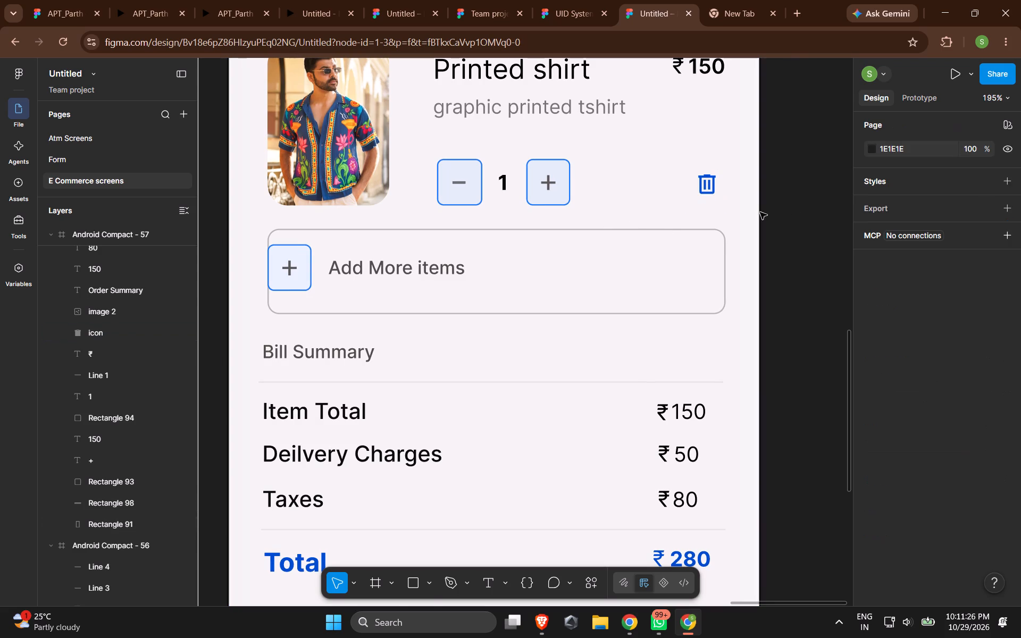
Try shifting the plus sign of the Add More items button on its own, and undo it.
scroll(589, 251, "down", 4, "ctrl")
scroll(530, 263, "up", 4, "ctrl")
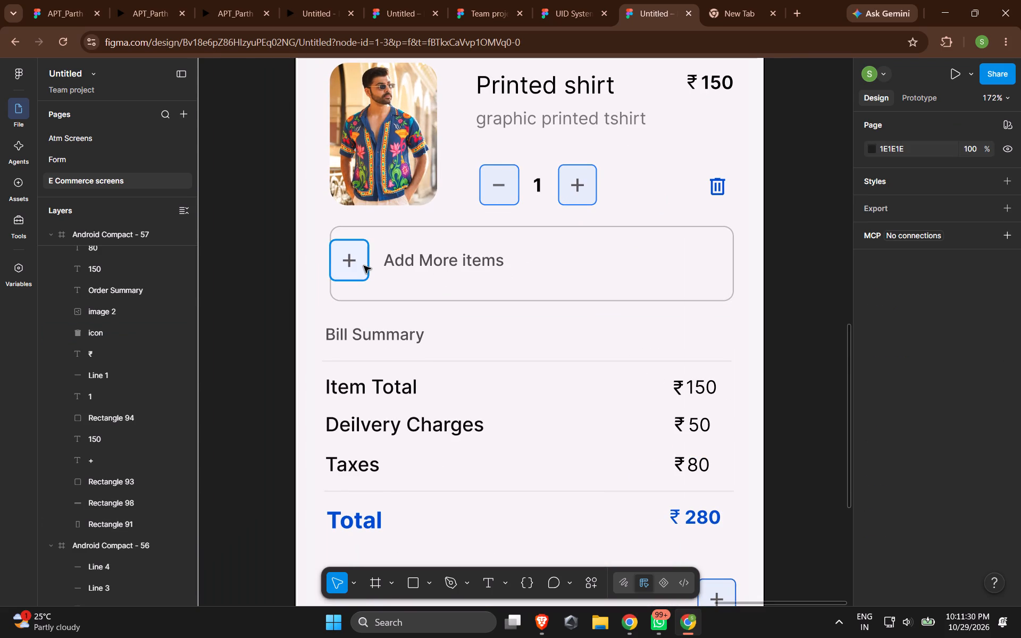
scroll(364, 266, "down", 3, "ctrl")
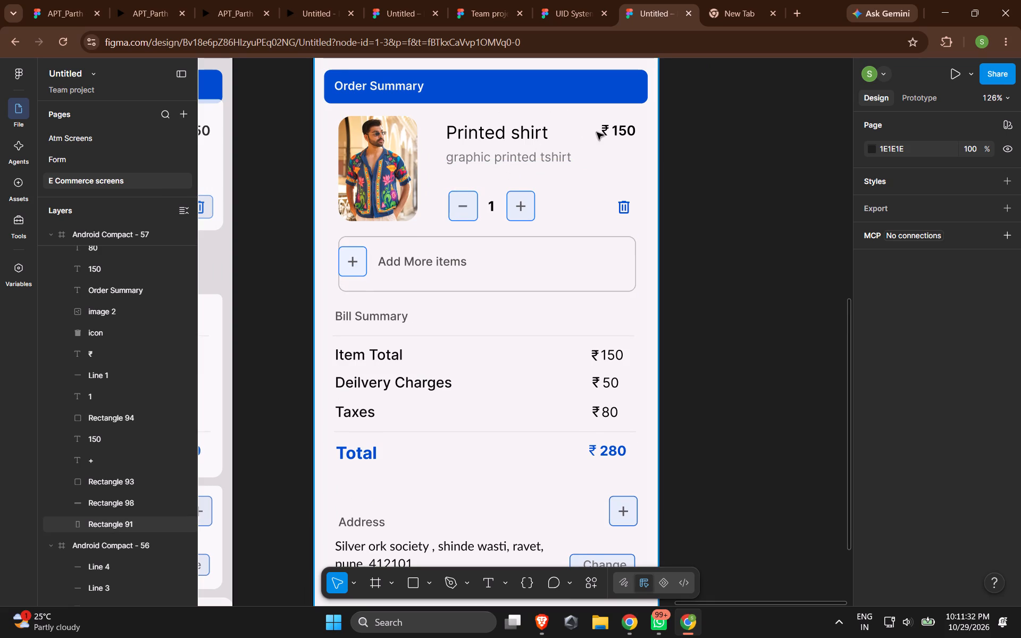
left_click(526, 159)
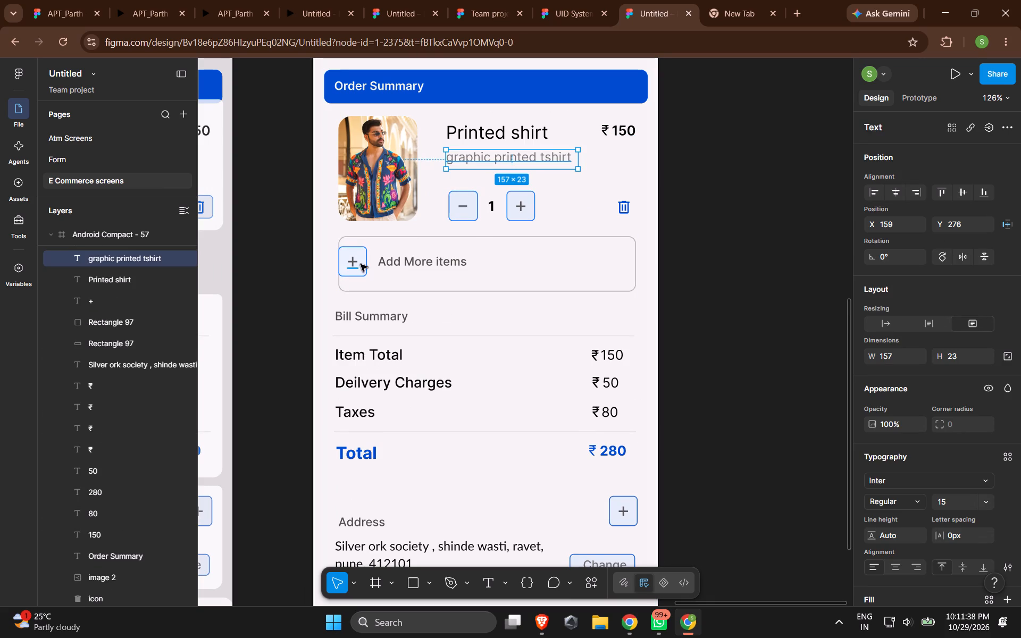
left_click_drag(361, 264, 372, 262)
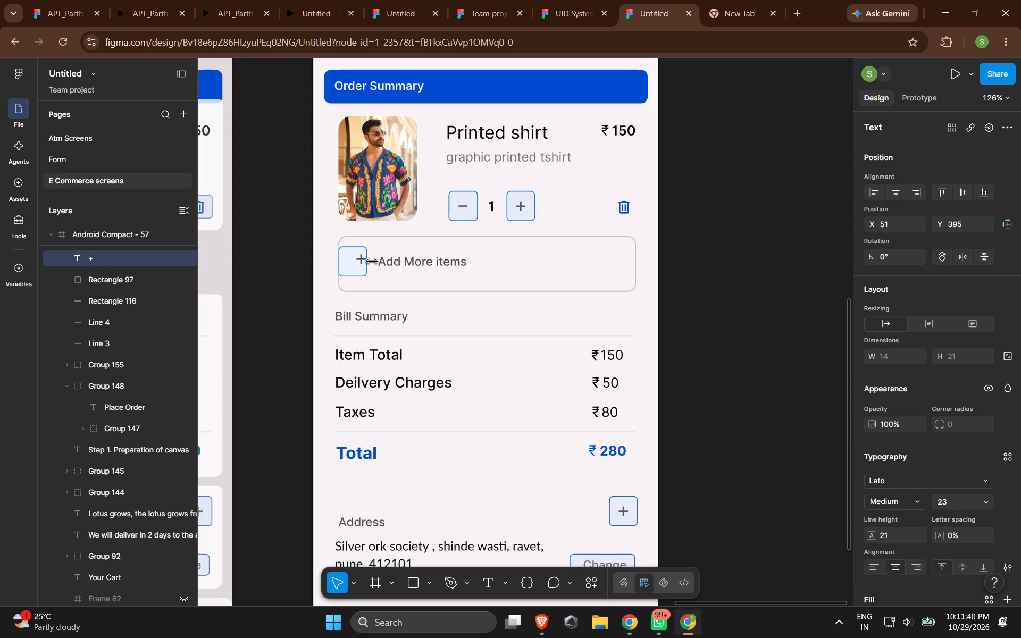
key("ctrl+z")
Move the Add More items button box to X 48, Y 391 and its plus sign to X 58, Y 398.
scroll(349, 264, "up", 4, "ctrl")
left_click_drag(370, 257, 382, 260)
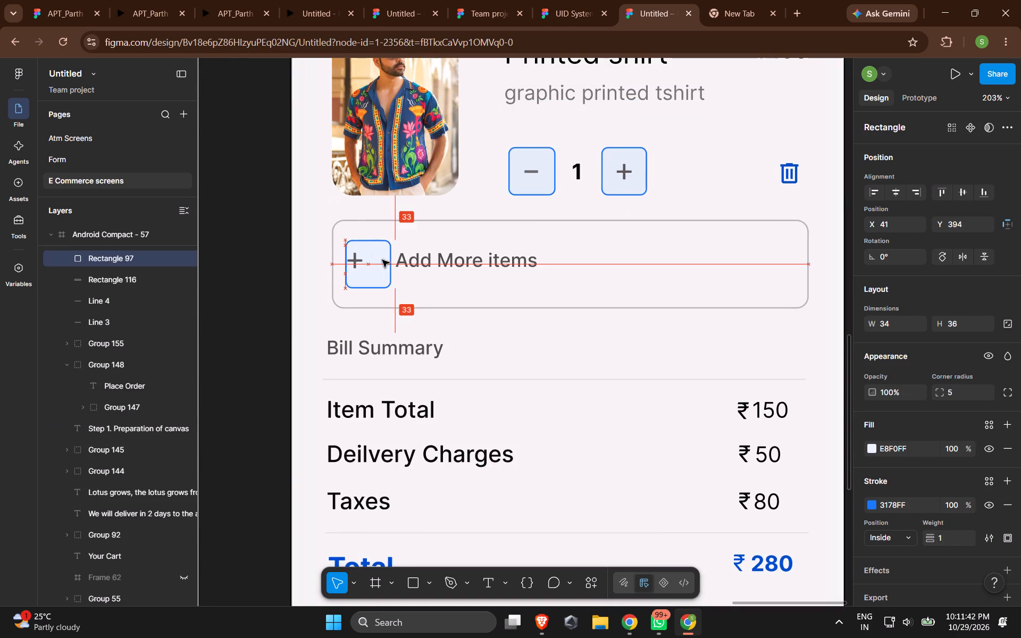
left_click_drag(382, 260, 391, 257)
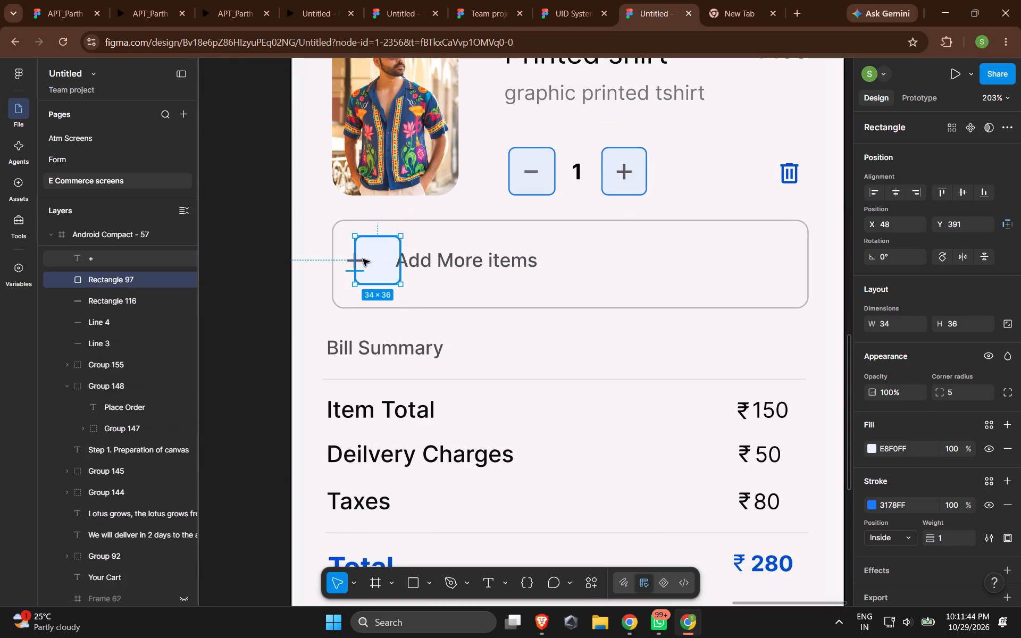
left_click(363, 259)
left_click_drag(361, 261, 385, 261)
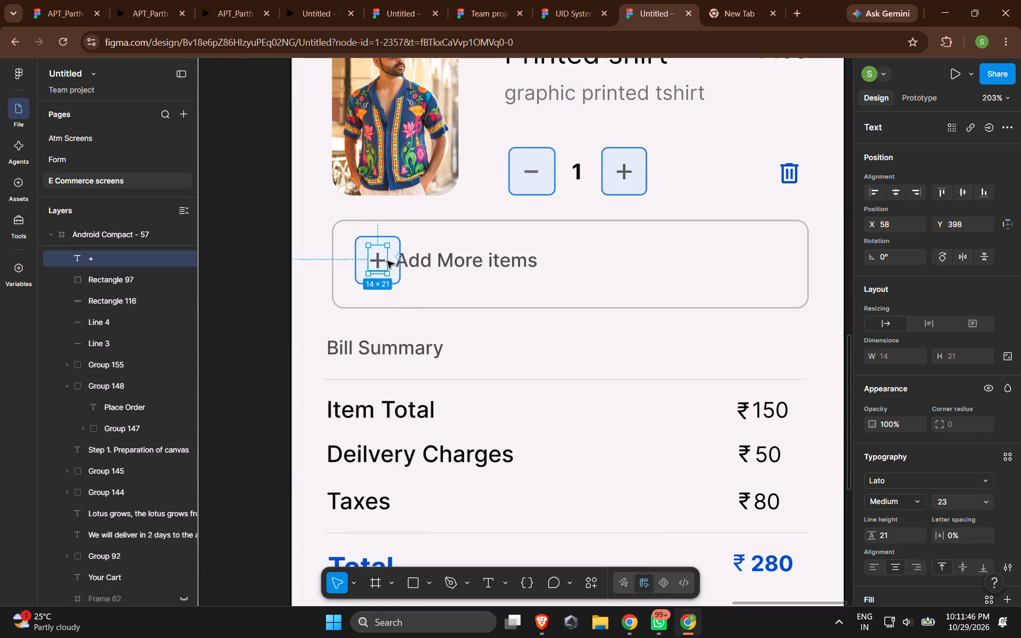
Move the Add More items label to X 98, Y 398, clear of the plus button, and set its resizing to auto width.
left_click_drag(440, 265, 466, 266)
left_click(721, 300)
left_click(516, 267)
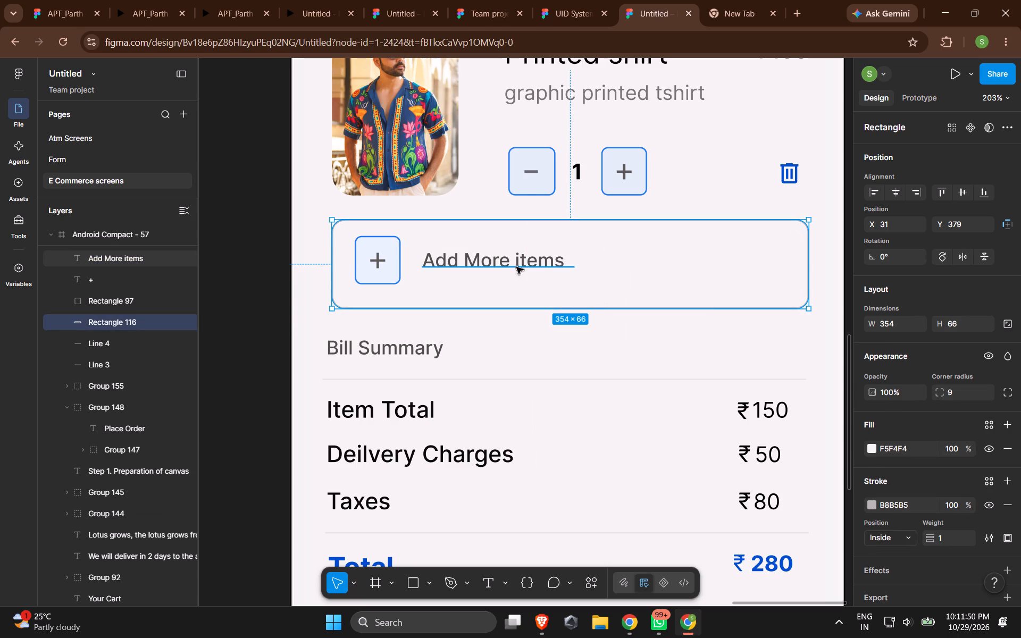
left_click(893, 323)
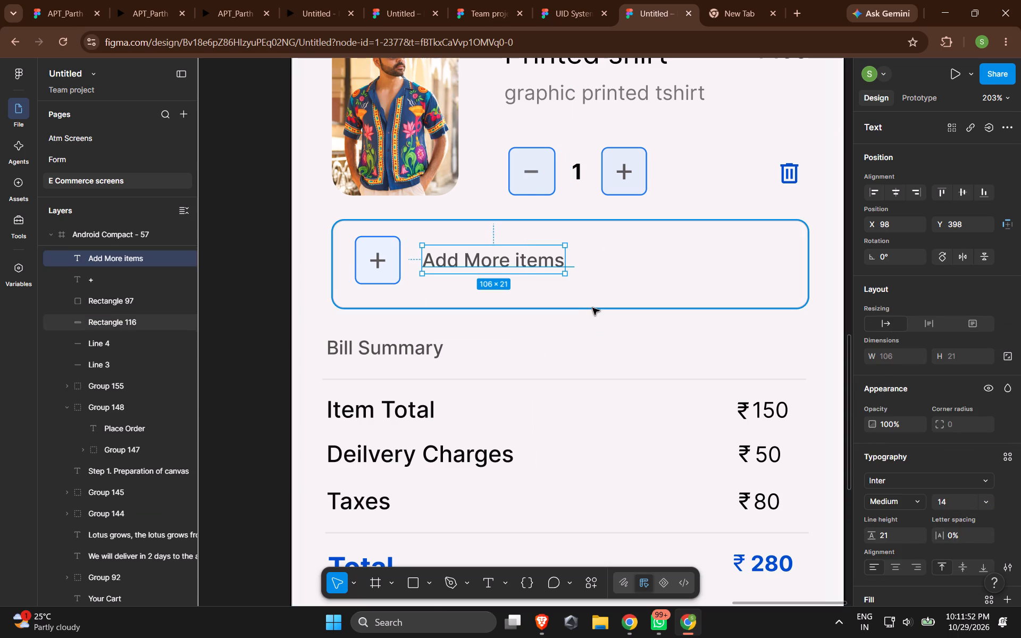
left_click(603, 333)
Reduce the height of the rectangle around the Add More items row to 55.
scroll(600, 328, "down", 5, "ctrl")
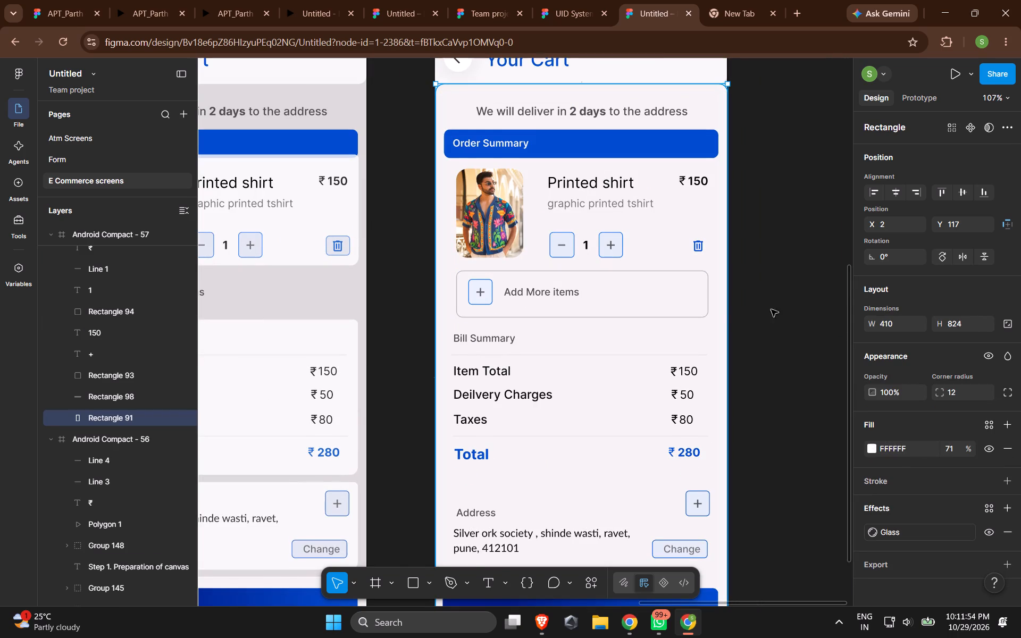
scroll(739, 311, "down", 3)
left_click(601, 246)
left_click(590, 251)
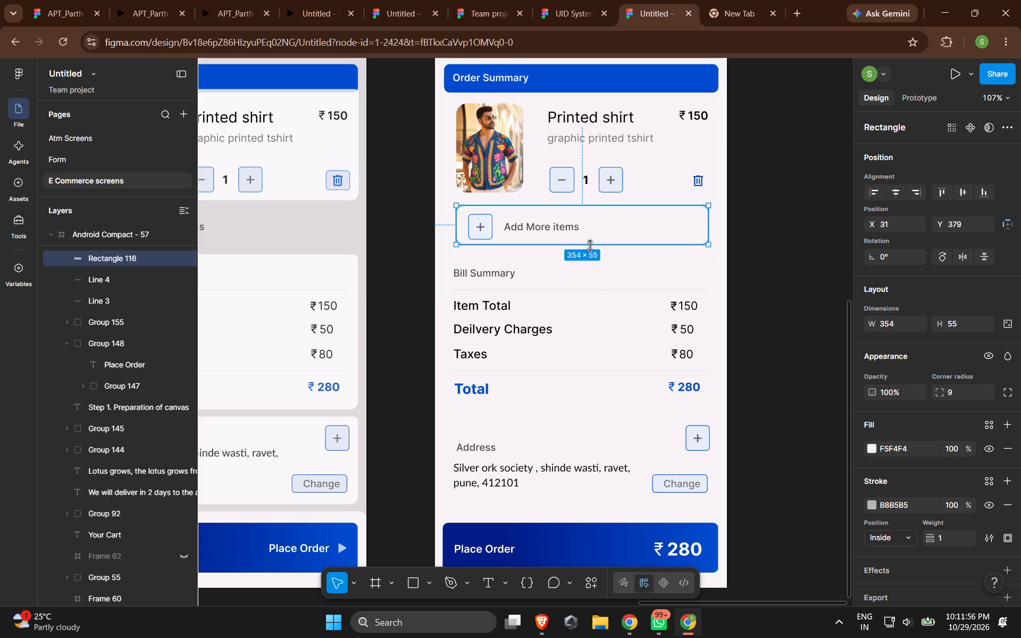
left_click(788, 244)
Set the Bill Summary heading to auto width and move it to X 31, Y 462.
scroll(753, 255, "down", 4, "ctrl")
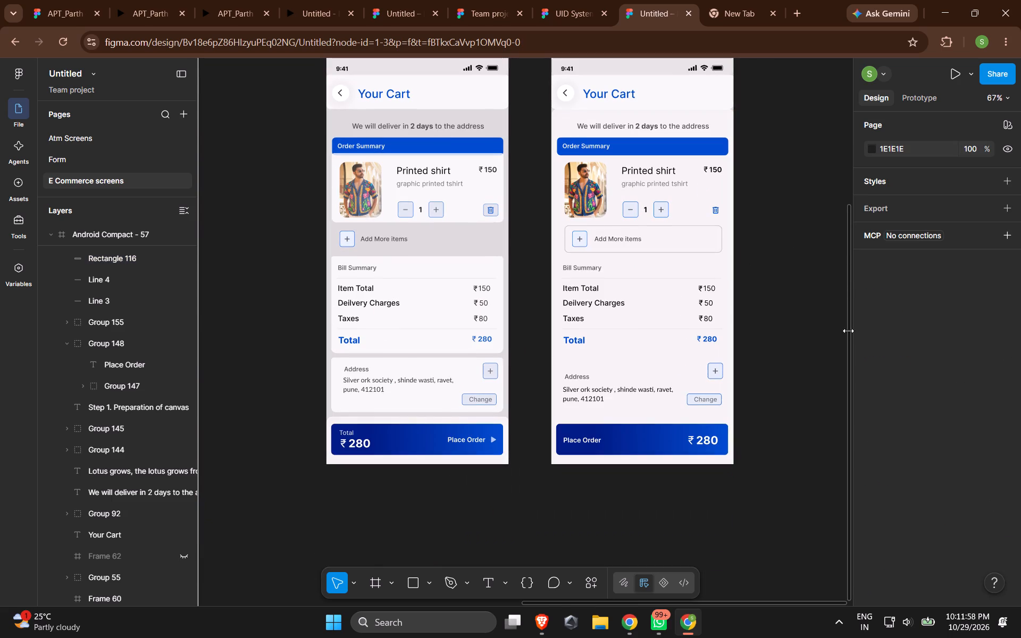
scroll(602, 277, "up", 5, "ctrl")
left_click(592, 260)
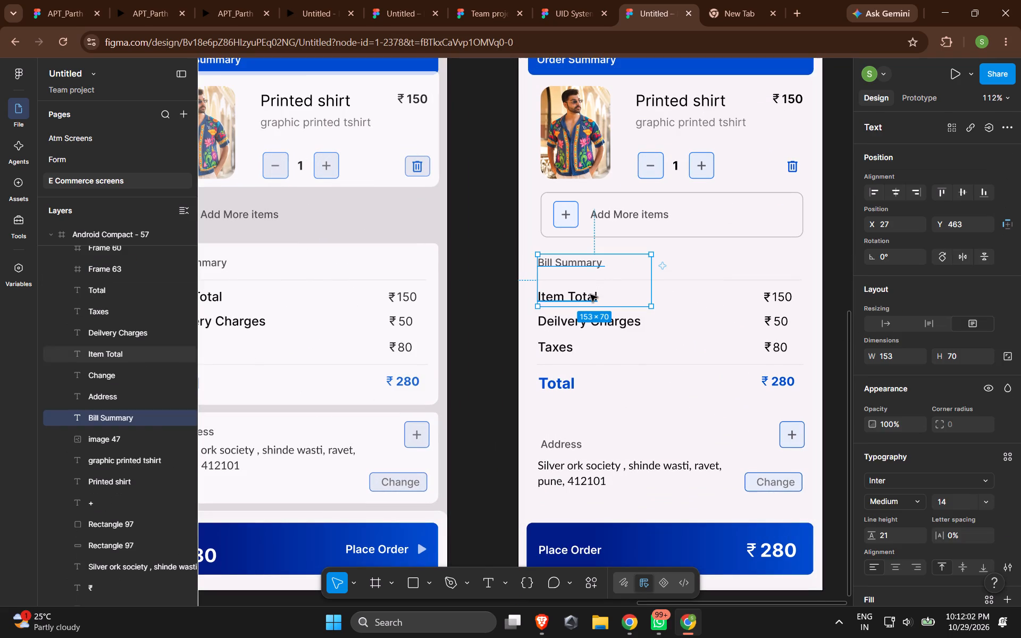
left_click(881, 322)
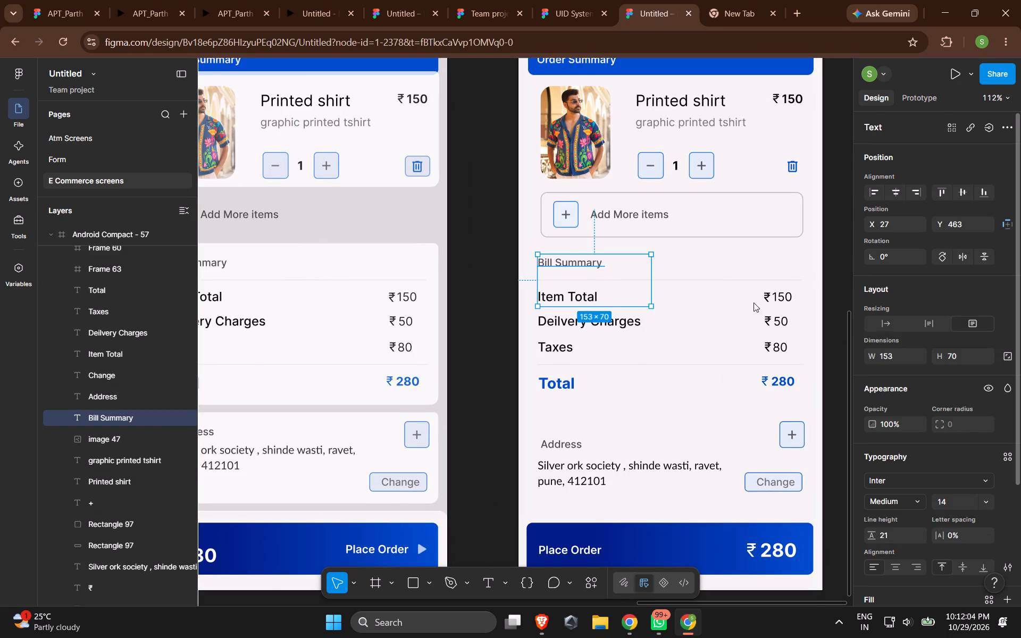
left_click(578, 264)
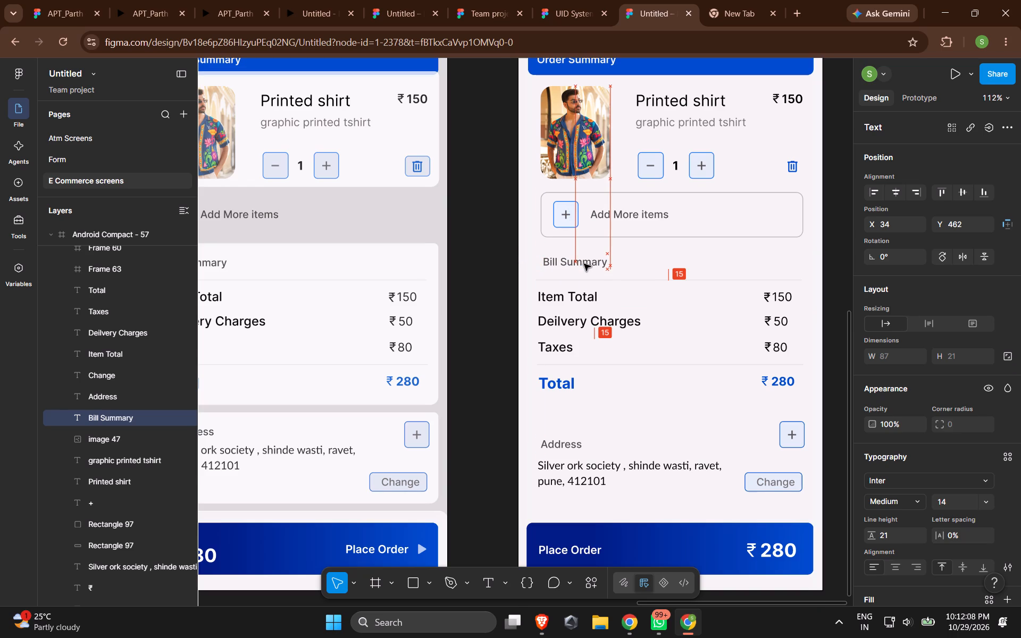
Shift the Item Total, Delivery Charges and Taxes labels right to about X 30, and the Total label to X 30.
left_click(579, 297)
left_click(578, 318, "shift")
left_click(564, 353, "shift")
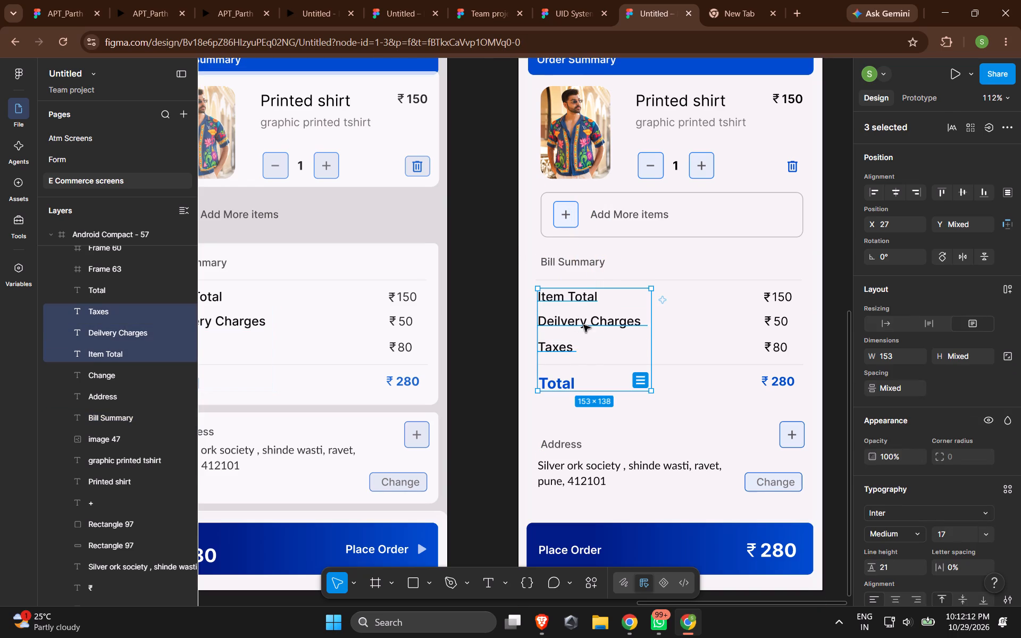
left_click(584, 324)
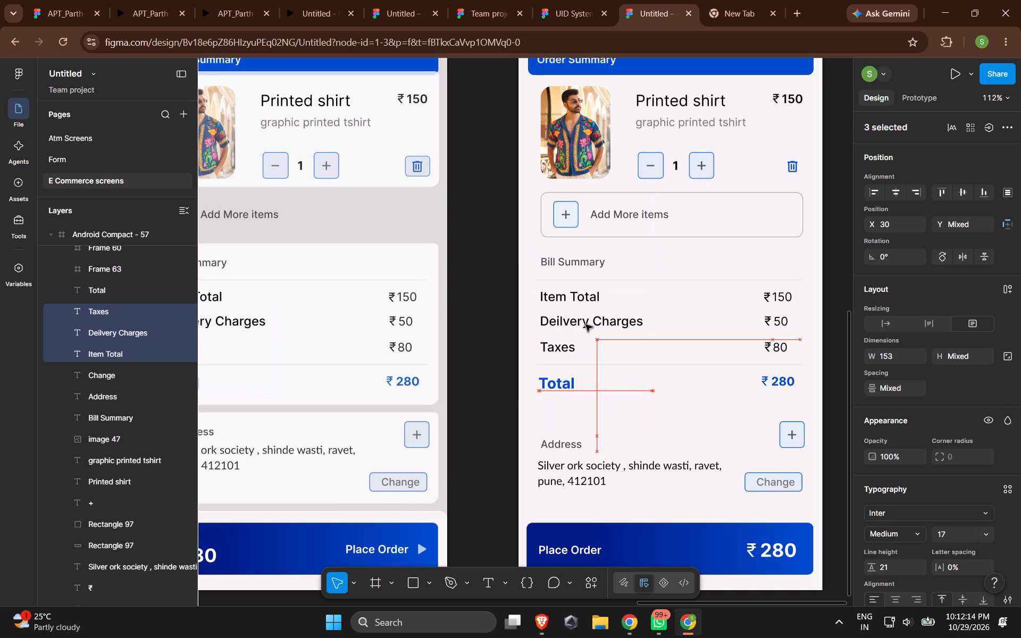
left_click(557, 383)
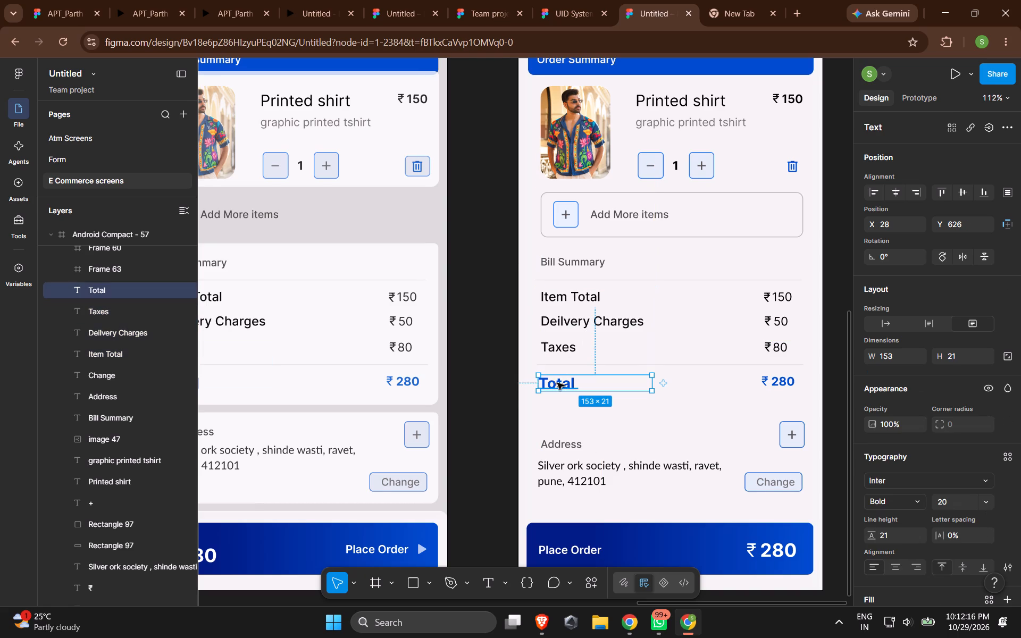
key("Right")
key("Right")
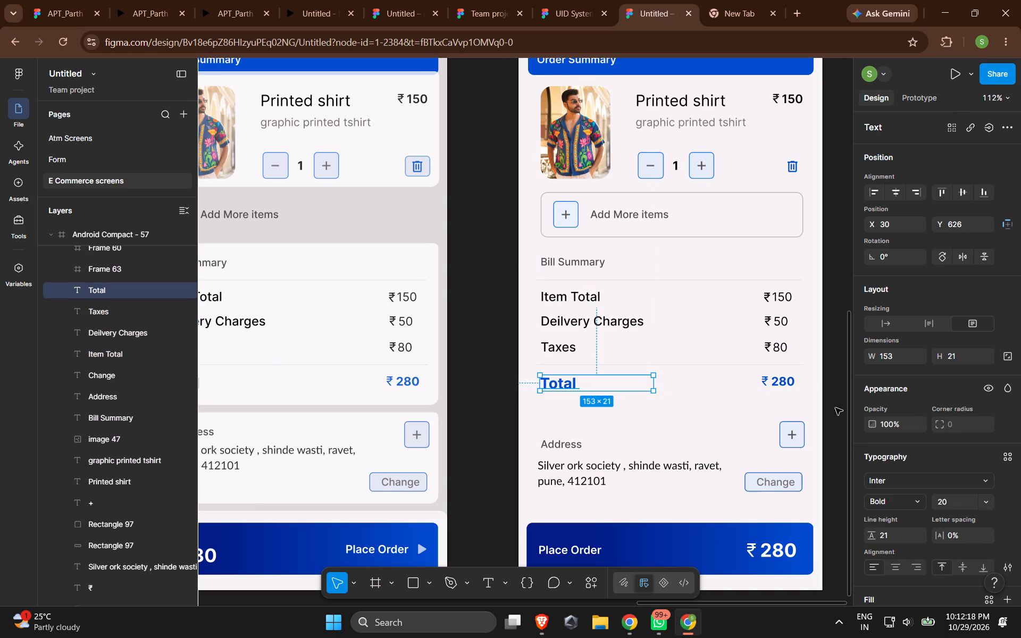
left_click(835, 388)
Delete the plus sign and its button box from the Address section of Android Compact - 57.
scroll(826, 381, "down", 4, "ctrl")
scroll(738, 422, "down", 4, "shift")
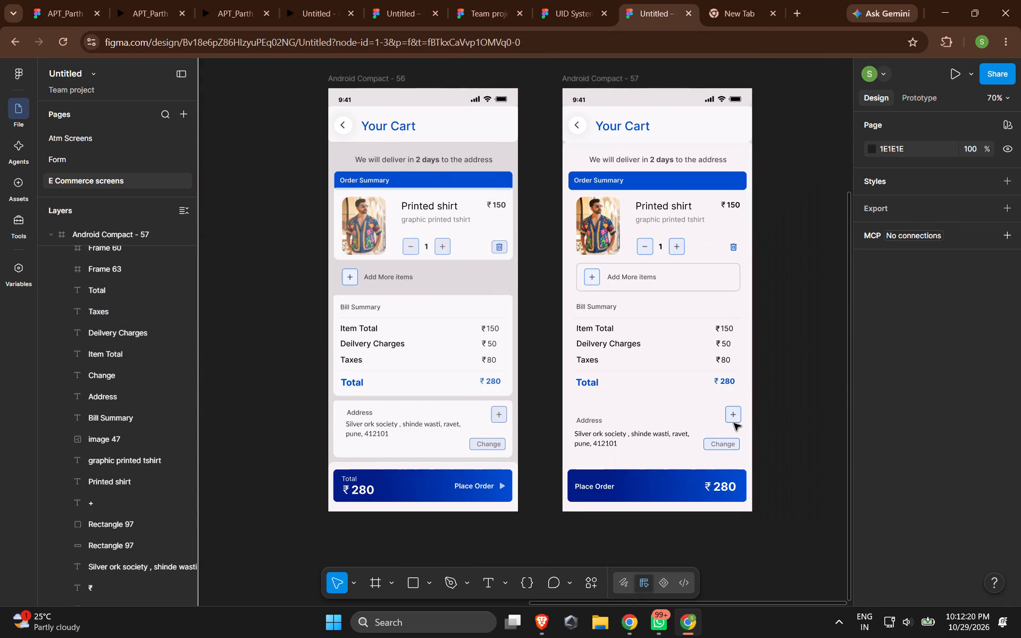
scroll(735, 423, "up", 5, "ctrl")
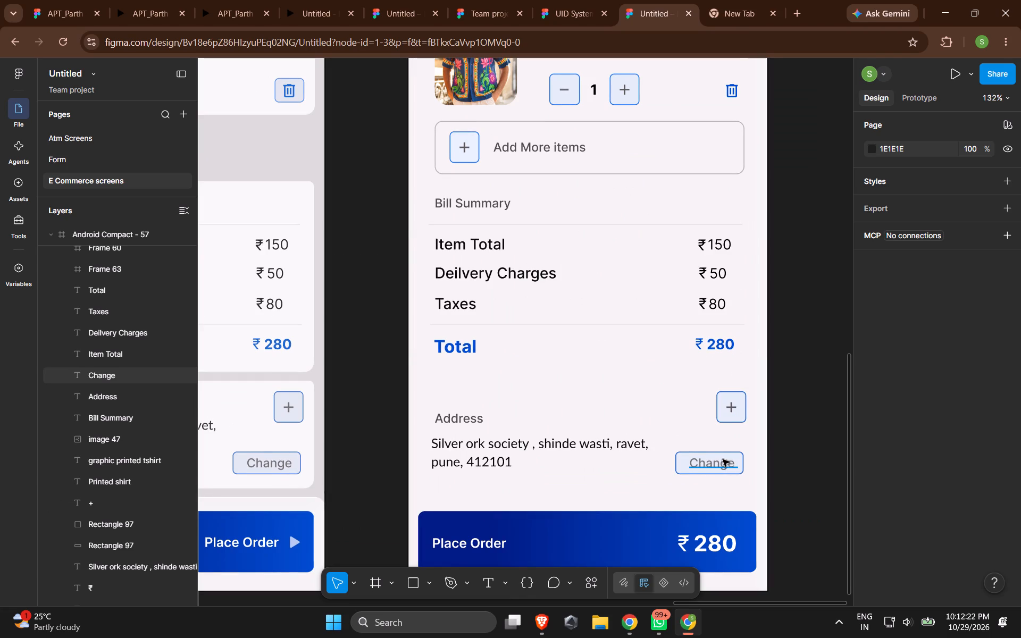
left_click(739, 414)
key("BackSpace")
left_click(741, 413)
key("BackSpace")
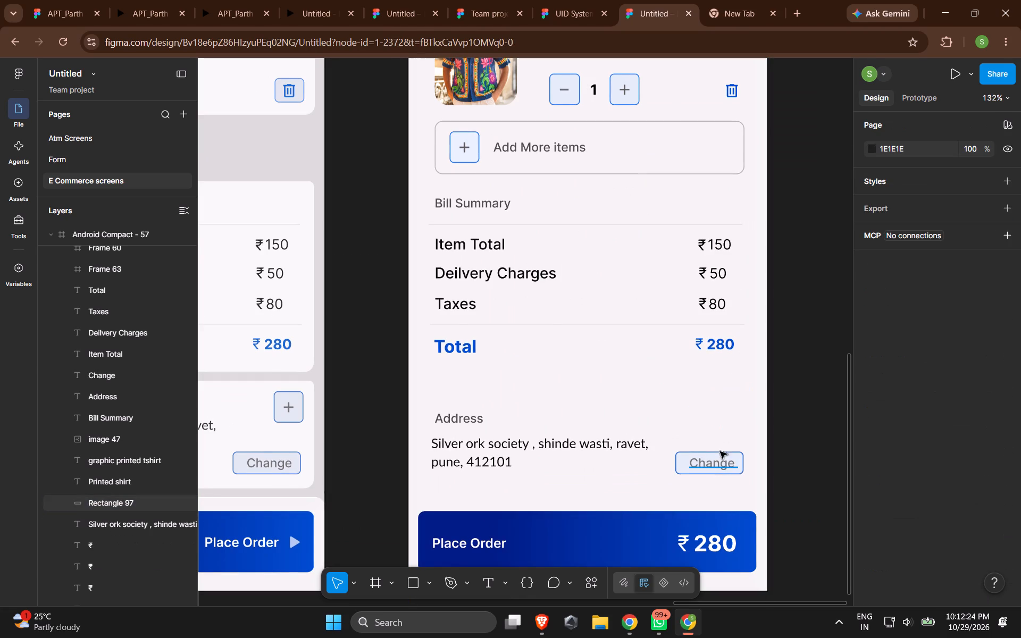
Change the address button's label from Change to Edit, set it to auto width and centre it in the button box.
double_click(721, 459)
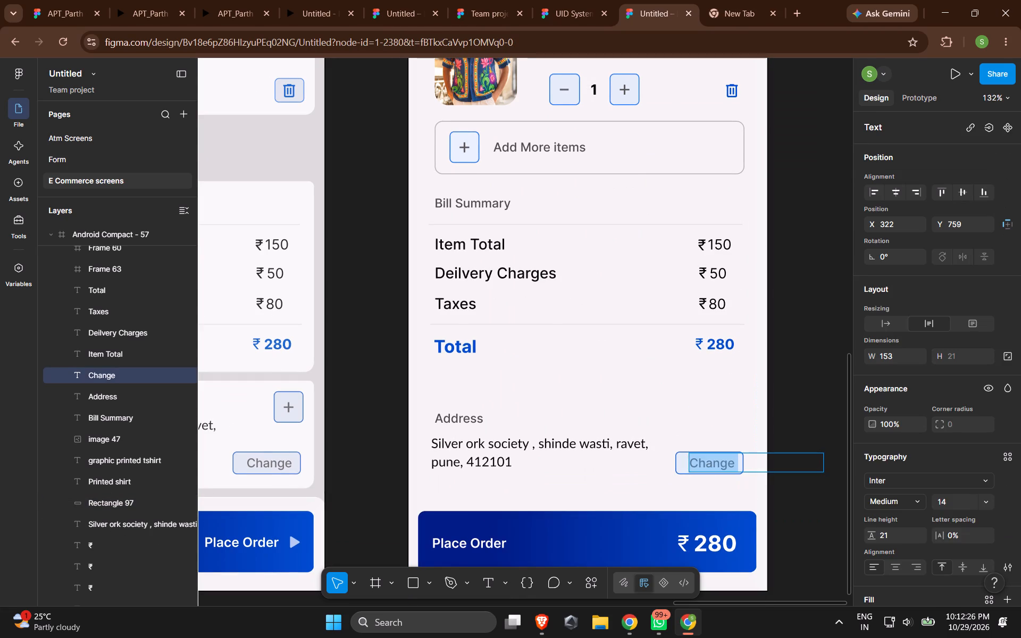
type("Edit")
left_click(892, 324)
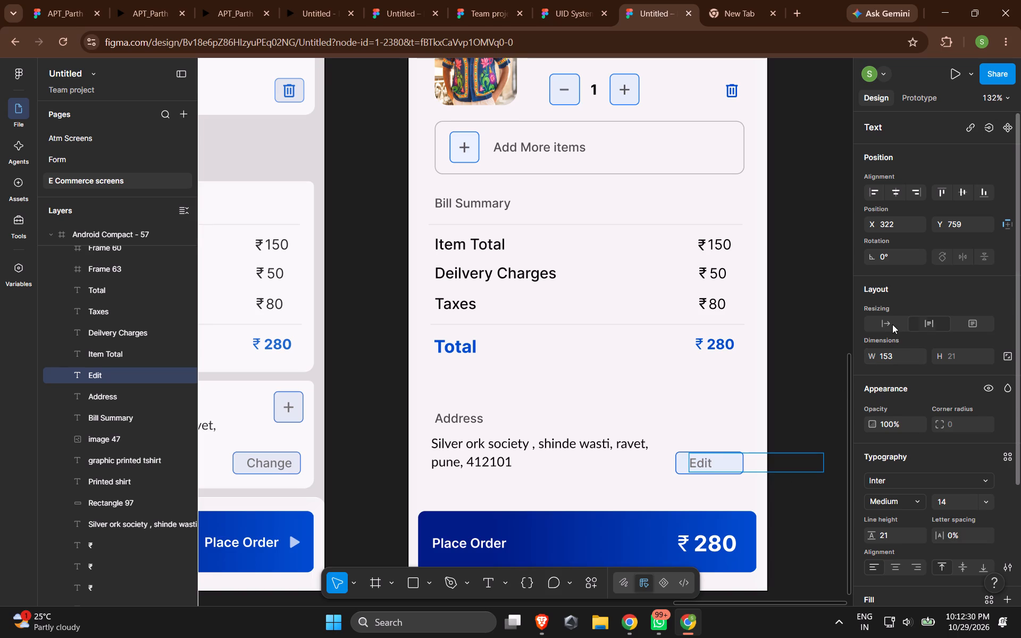
left_click(817, 434)
left_click_drag(698, 458, 705, 461)
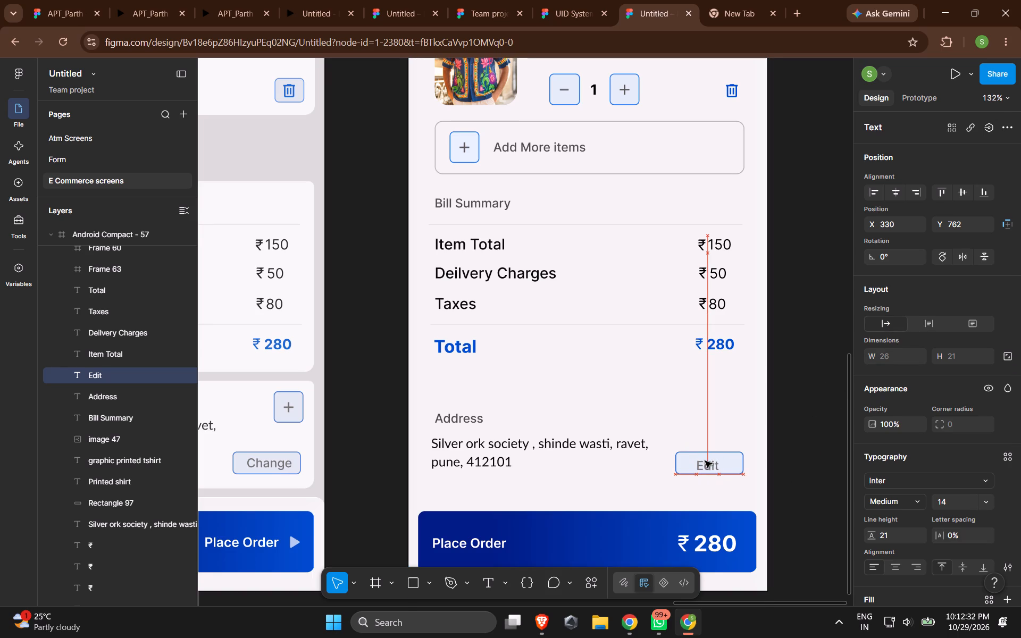
left_click_drag(705, 461, 707, 458)
left_click(810, 432)
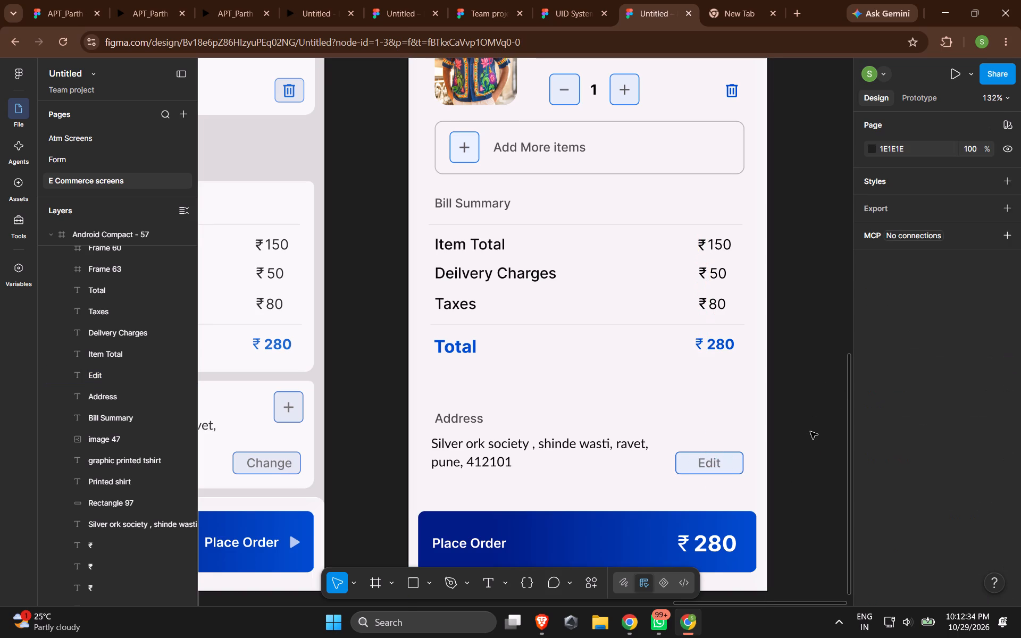
Delete the original Android Compact - 56 cart screen.
scroll(796, 438, "down", 5, "ctrl")
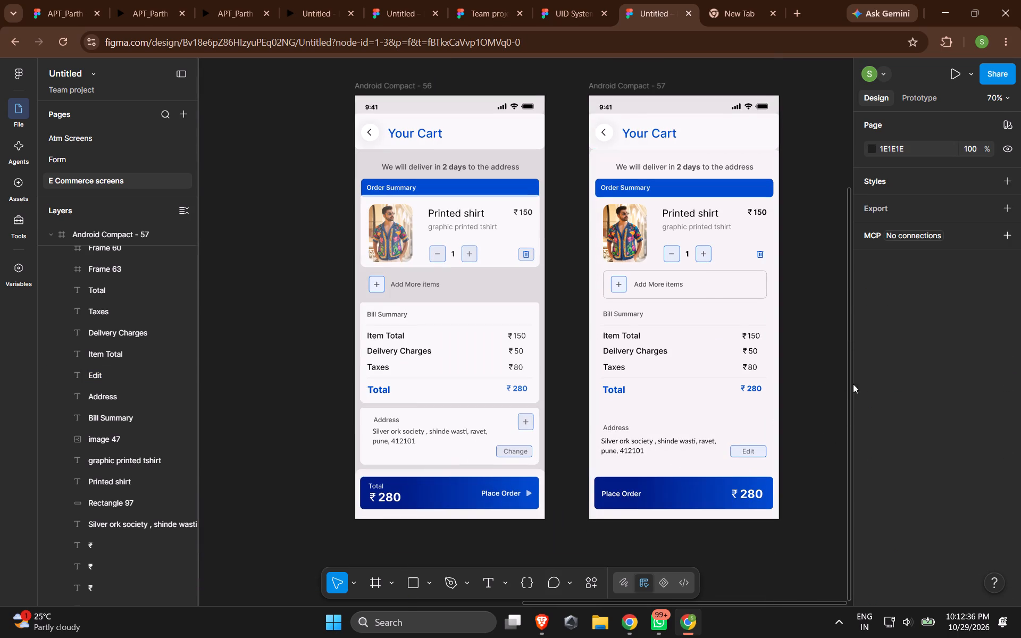
scroll(773, 392, "down", 3, "ctrl")
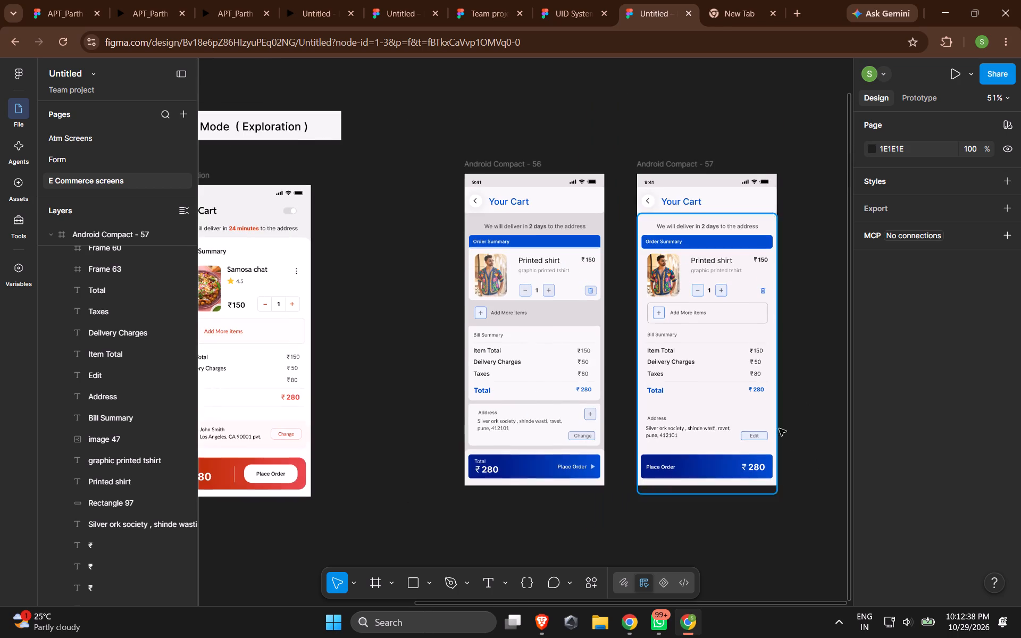
scroll(730, 460, "up", 9, "ctrl")
scroll(677, 464, "down", 3, "ctrl")
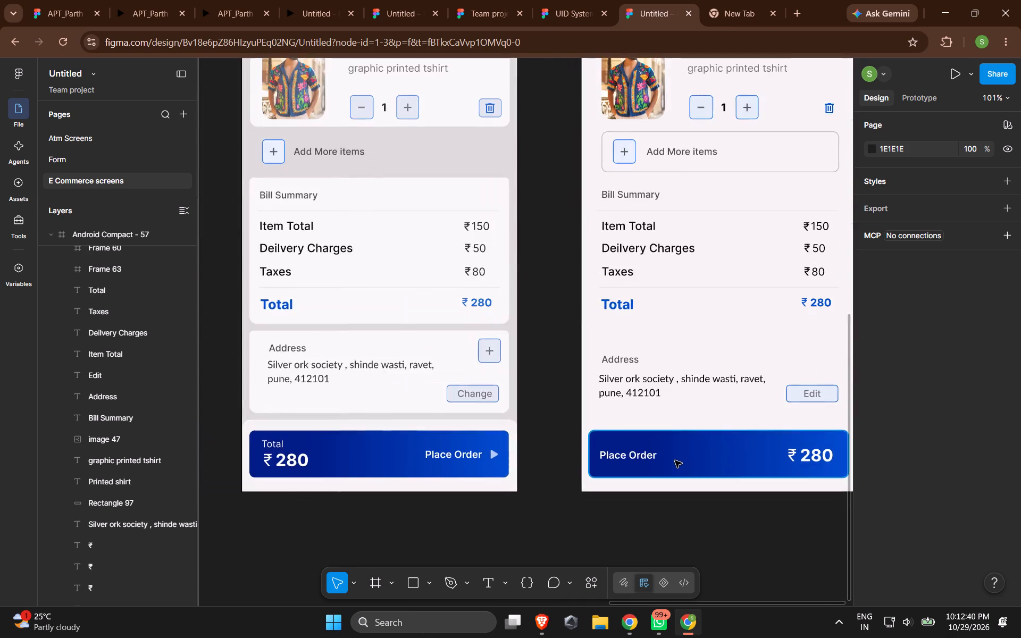
scroll(677, 458, "down", 4, "ctrl")
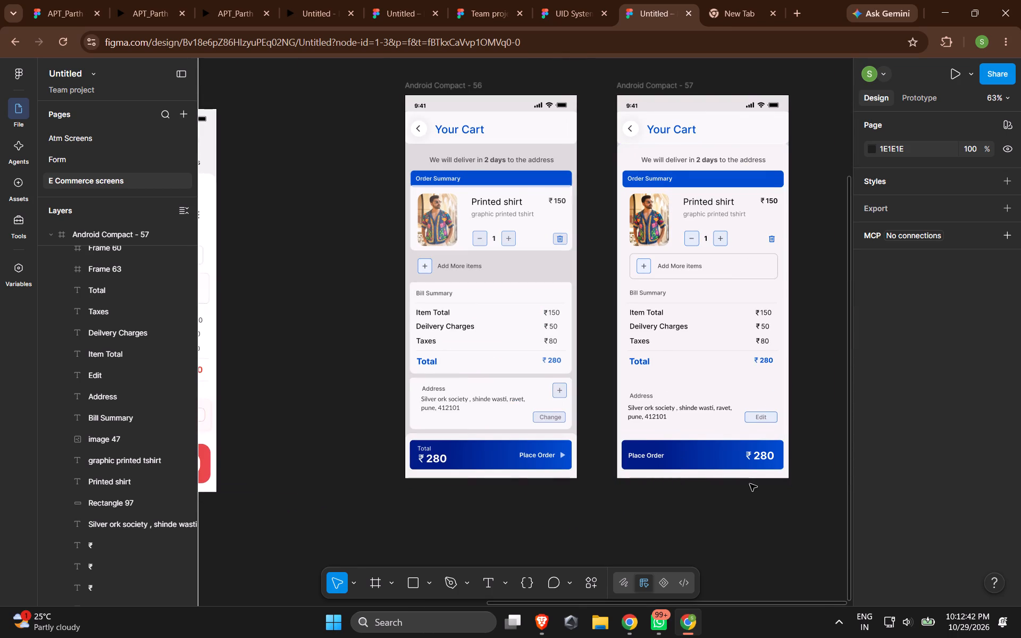
scroll(717, 476, "down", 3, "ctrl")
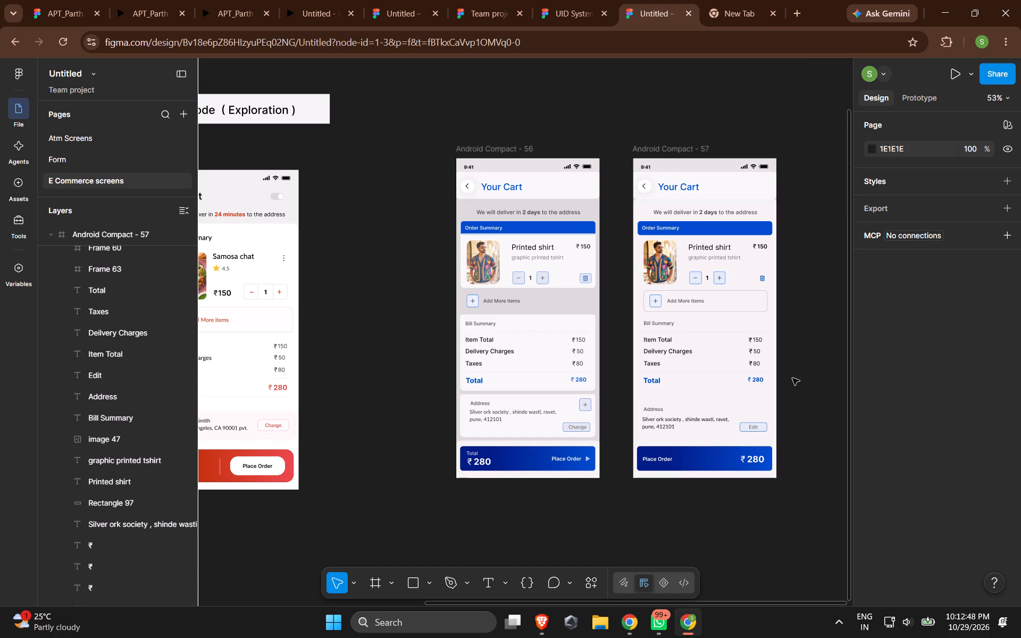
scroll(766, 393, "down", 2, "ctrl")
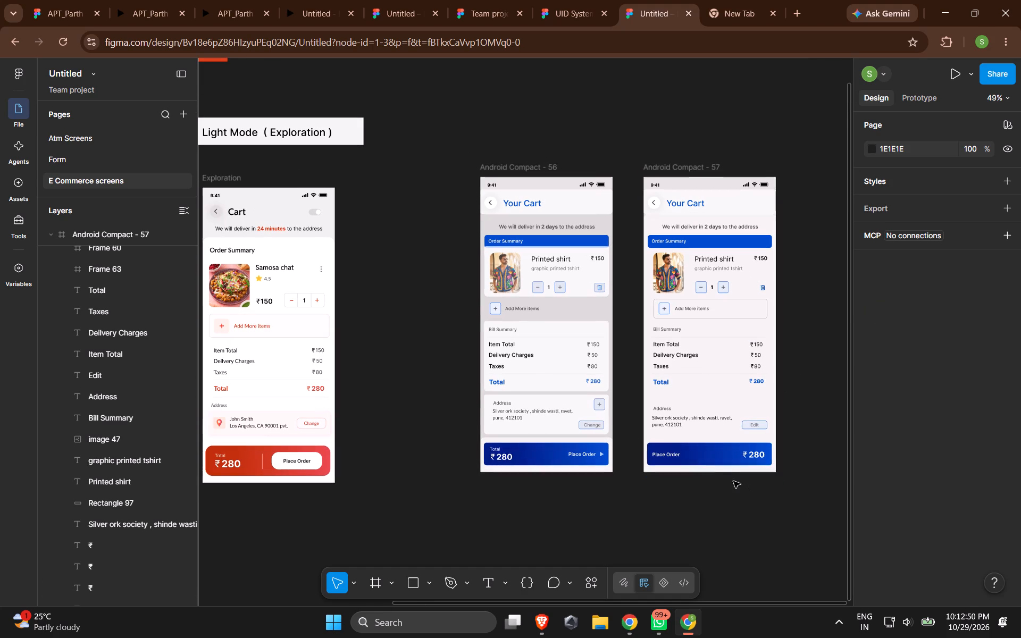
left_click(546, 162)
key("BackSpace")
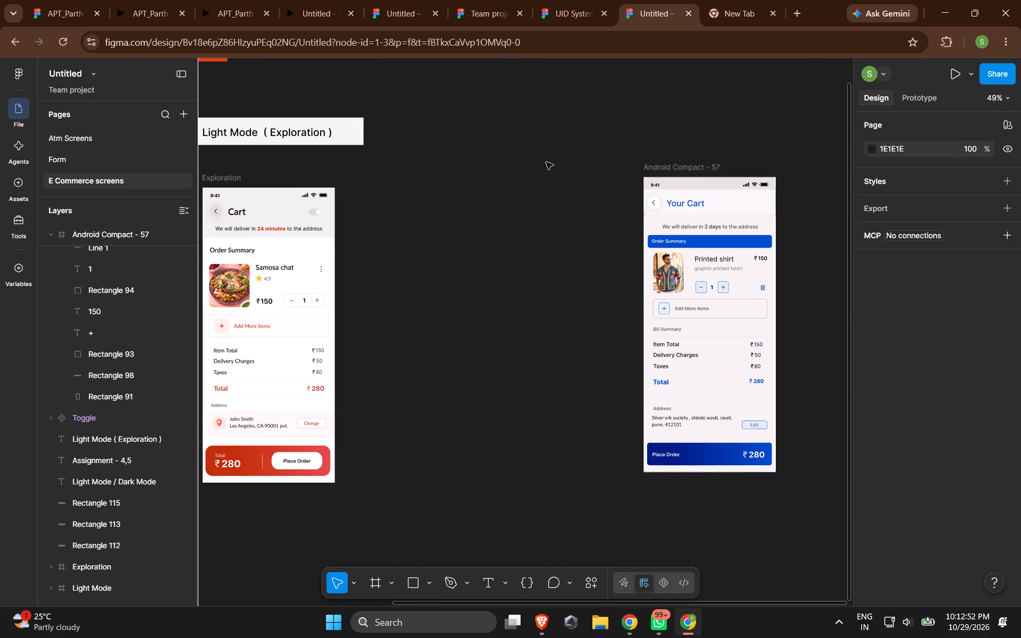
Preview Android Compact - 57 as a prototype and test increasing and decreasing the shirt quantity.
left_click(669, 169)
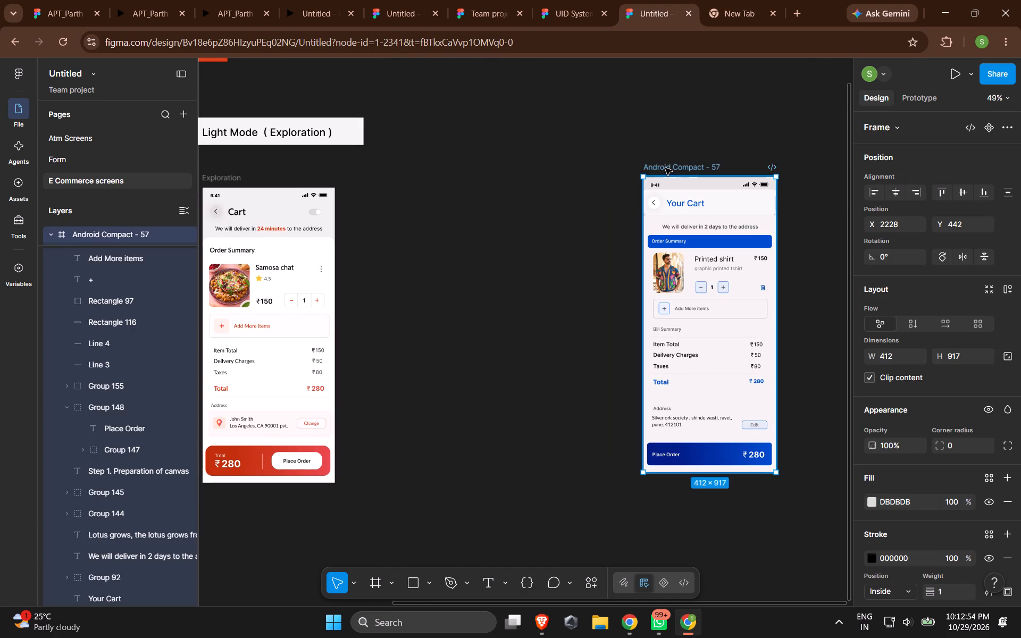
left_click(956, 79)
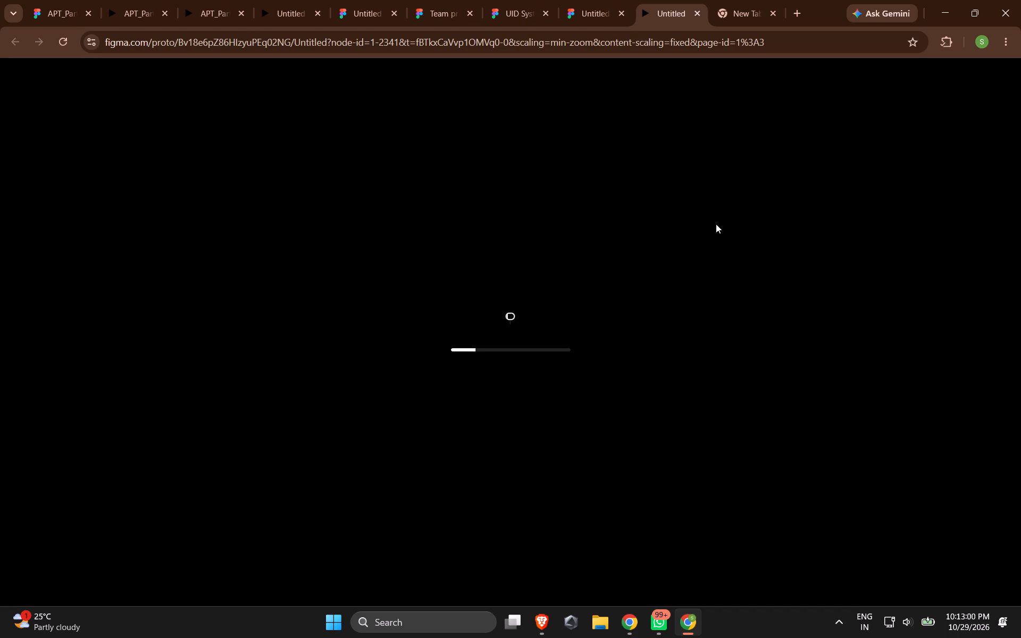
left_click(542, 283)
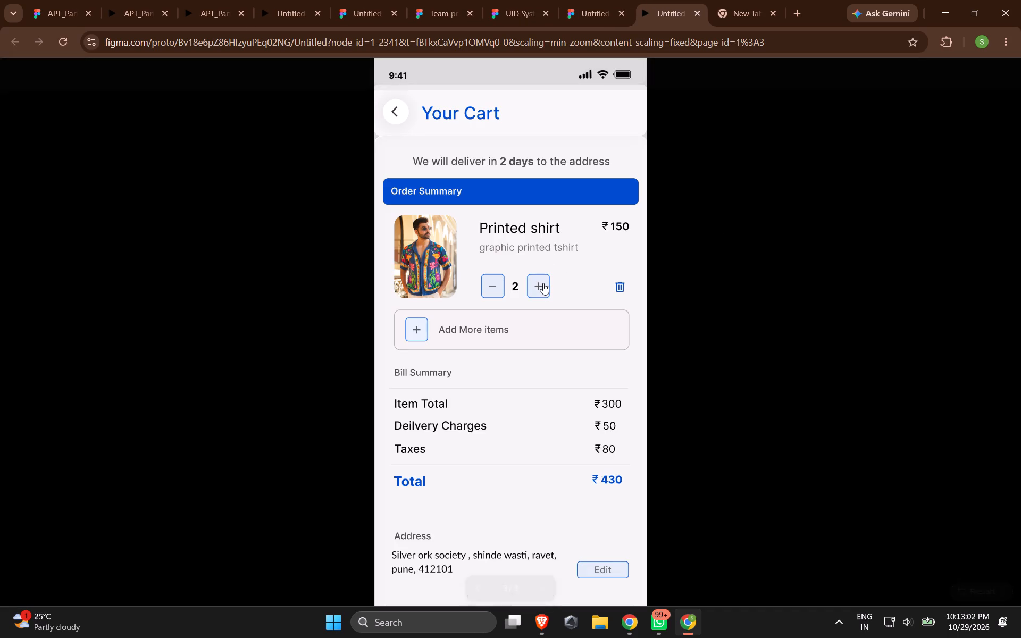
left_click(543, 283)
left_click(543, 283)
left_click(543, 283)
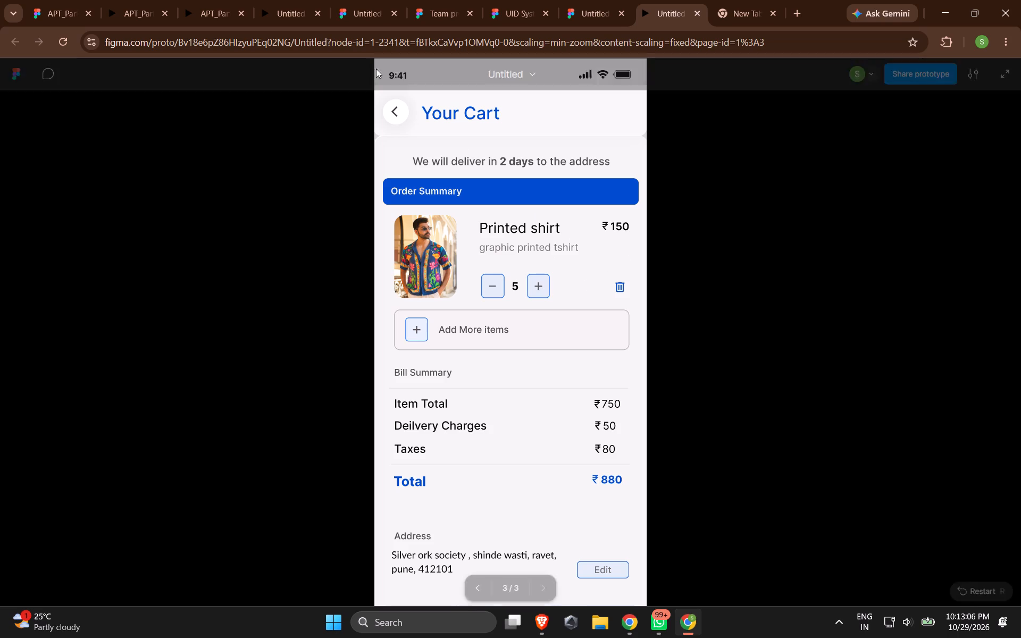
left_click(488, 285)
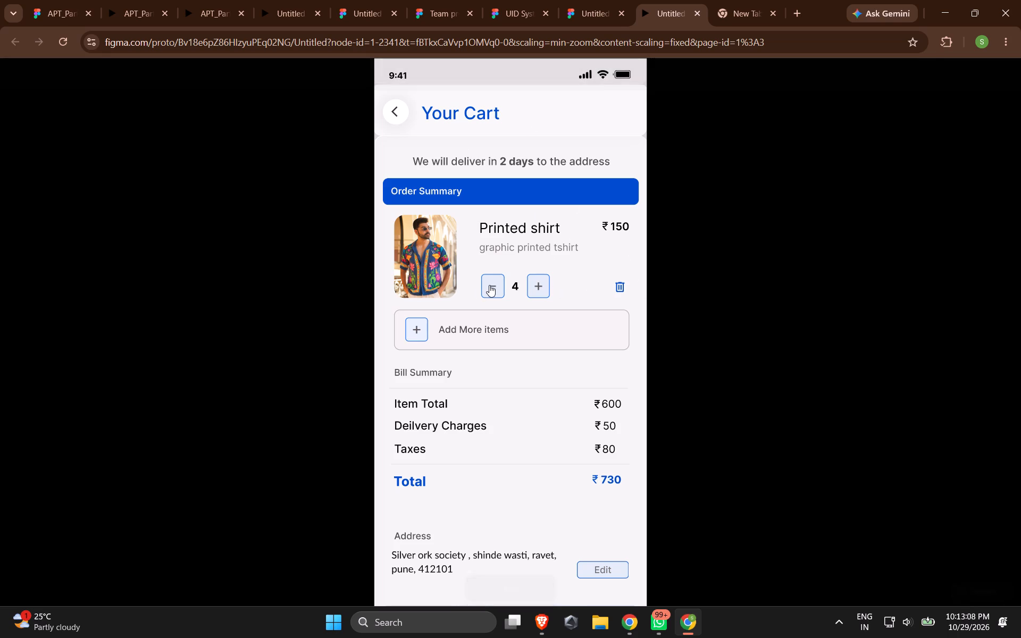
double_click(489, 285)
left_click(587, 0)
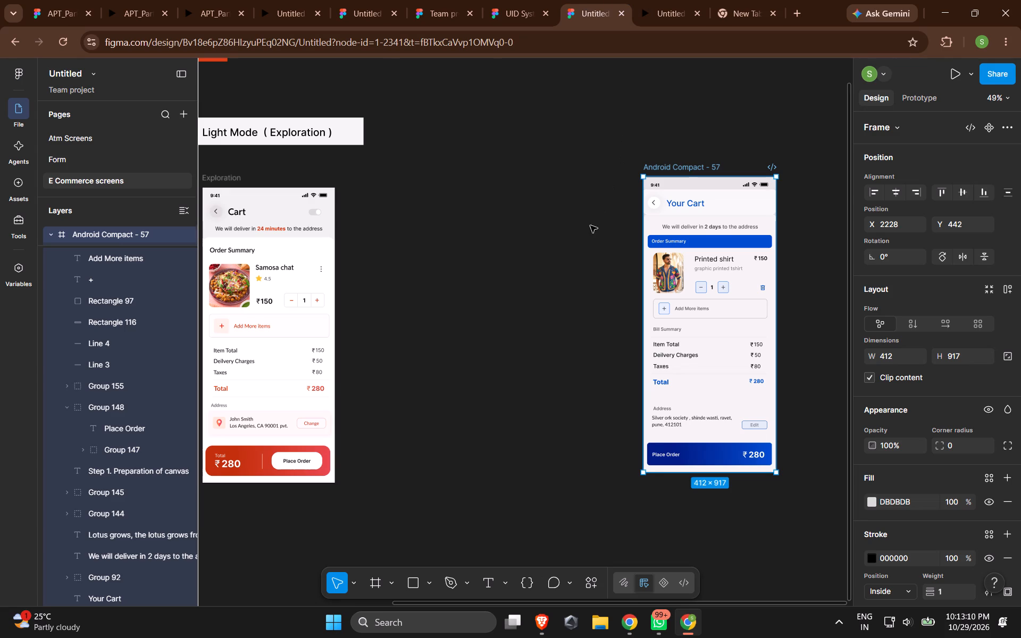
Move the Toggle component set from beside the Light Mode screen to the empty canvas just right of Android Compact - 57.
left_click(557, 270)
scroll(458, 349, "down", 3, "ctrl")
scroll(438, 354, "up", 8, "shift")
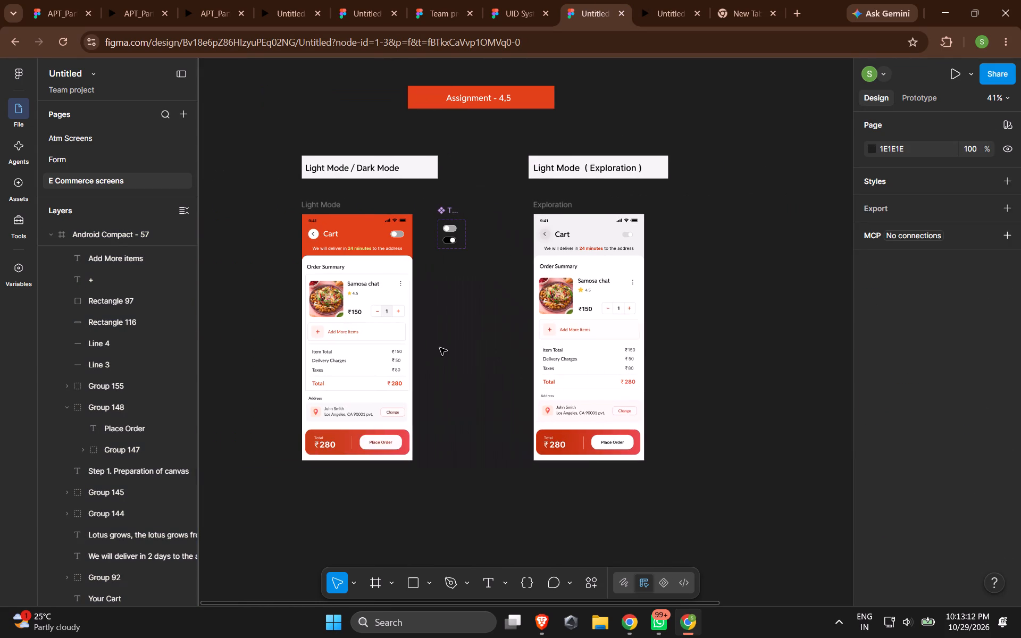
left_click_drag(489, 284, 439, 200)
scroll(440, 208, "down", 3, "shift")
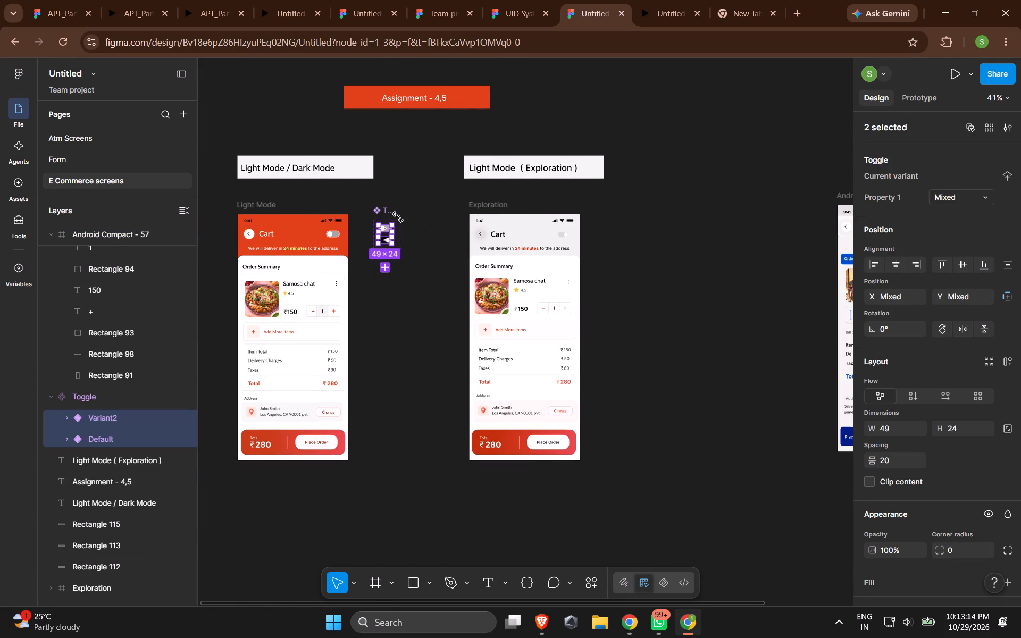
left_click_drag(390, 211, 747, 169)
scroll(735, 177, "down", 5, "shift")
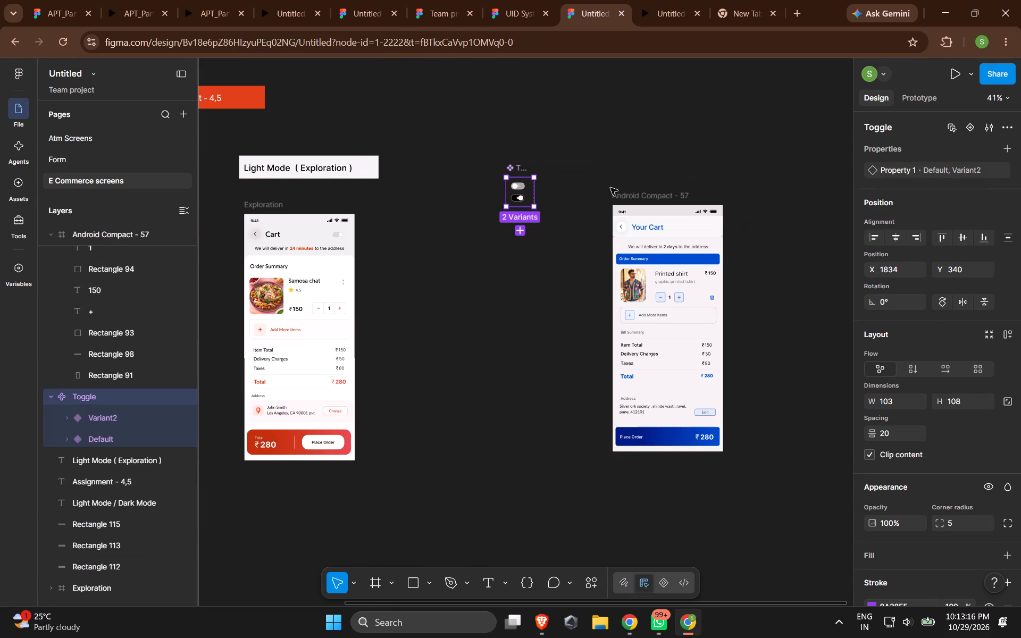
left_click_drag(516, 165, 761, 205)
scroll(773, 254, "up", 4, "ctrl")
left_click(759, 276)
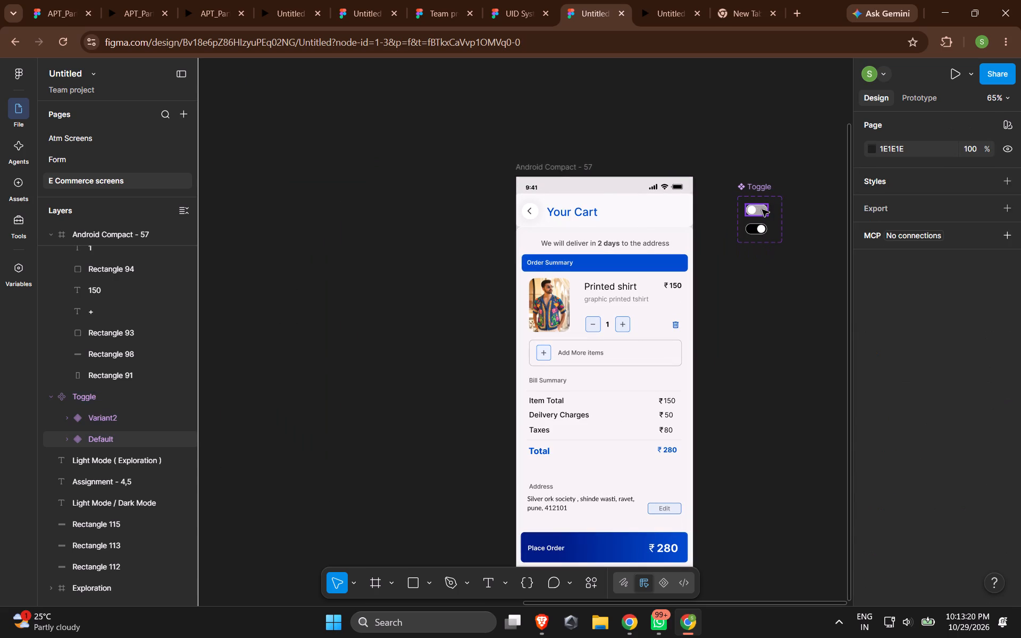
Place a Default toggle instance at the right end of the Your Cart header, at X 343, Y 26.
left_click_drag(762, 209, 679, 208)
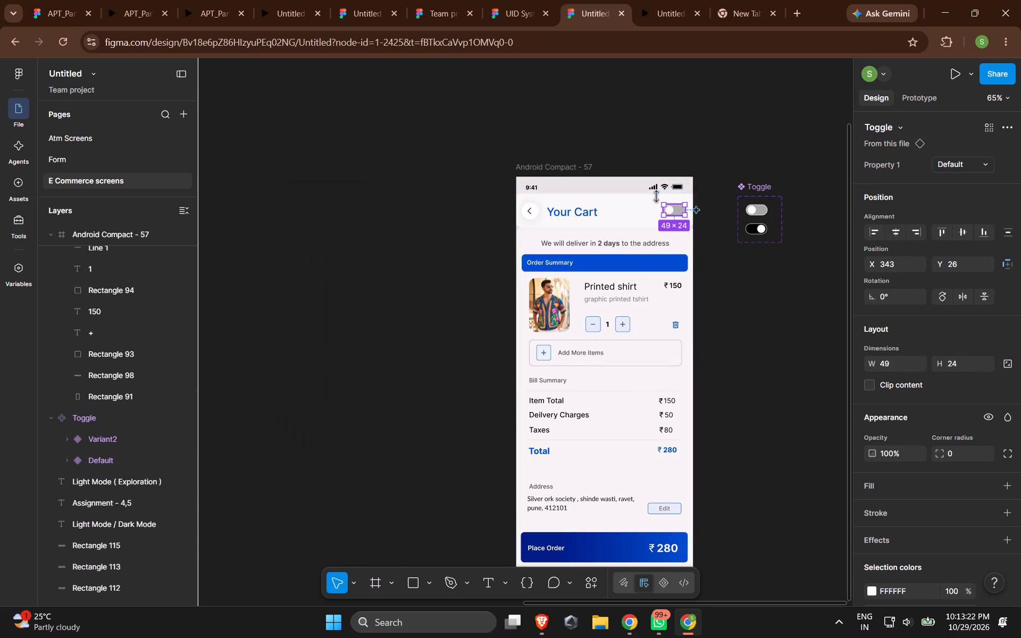
Preview Android Compact - 57 as a prototype and test switching the header toggle on and off.
left_click(575, 170)
left_click(949, 71)
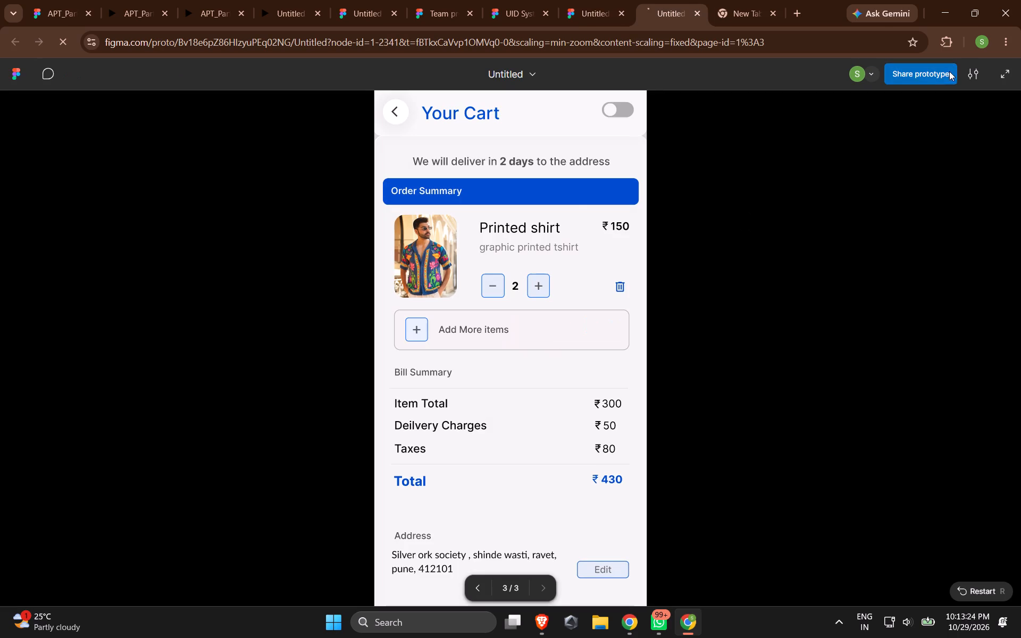
left_click(617, 111)
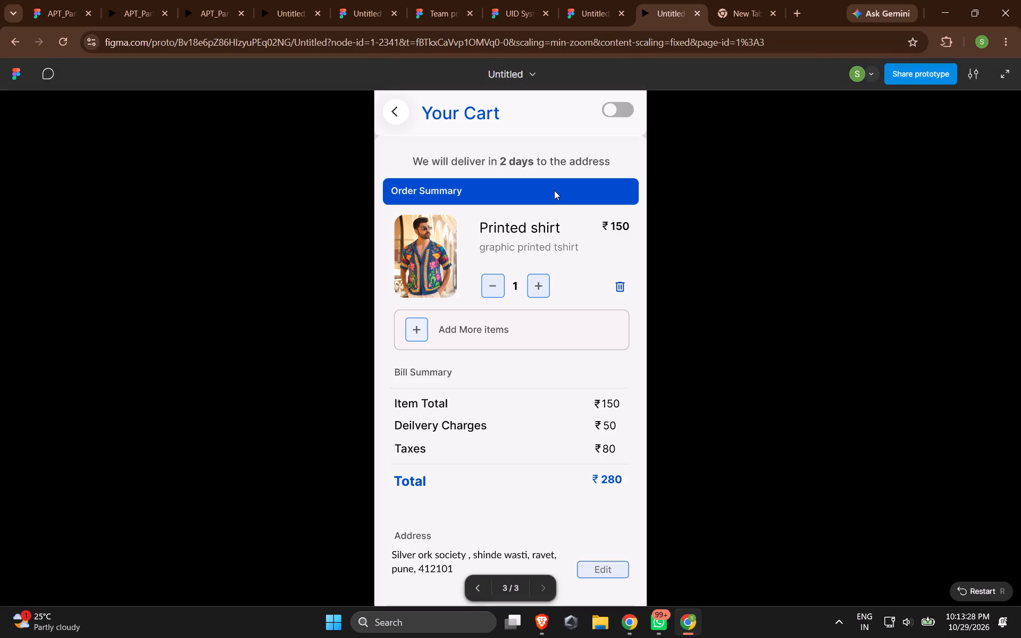
left_click(607, 111)
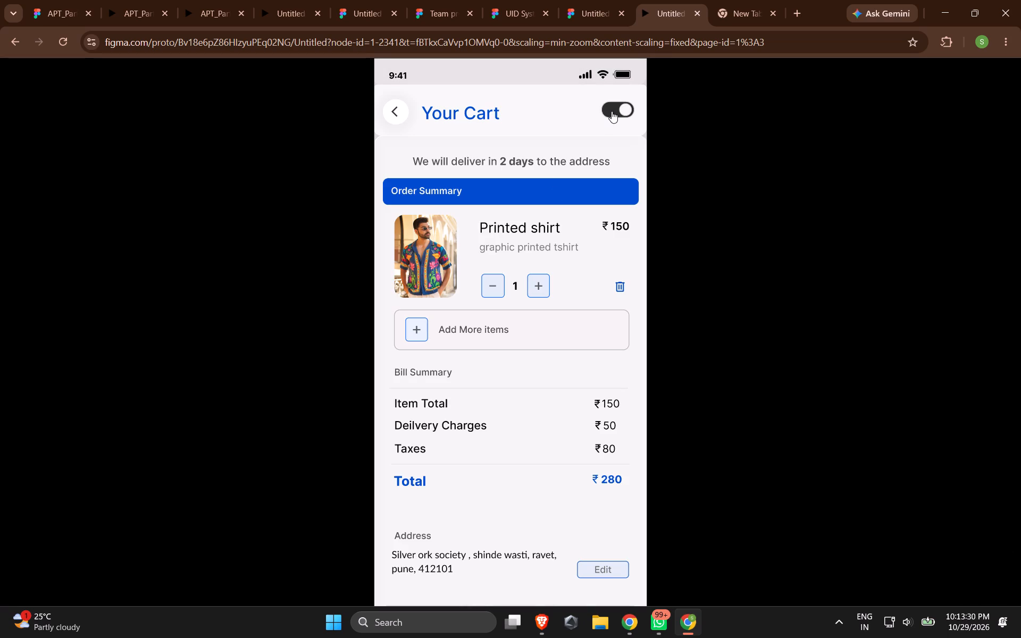
left_click(616, 109)
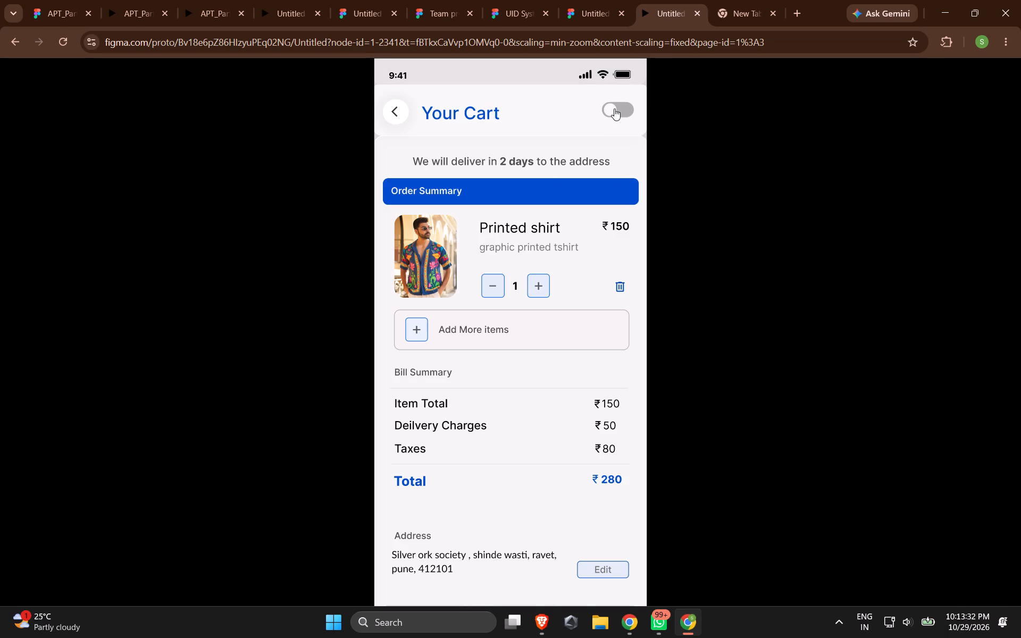
left_click(614, 108)
left_click(616, 108)
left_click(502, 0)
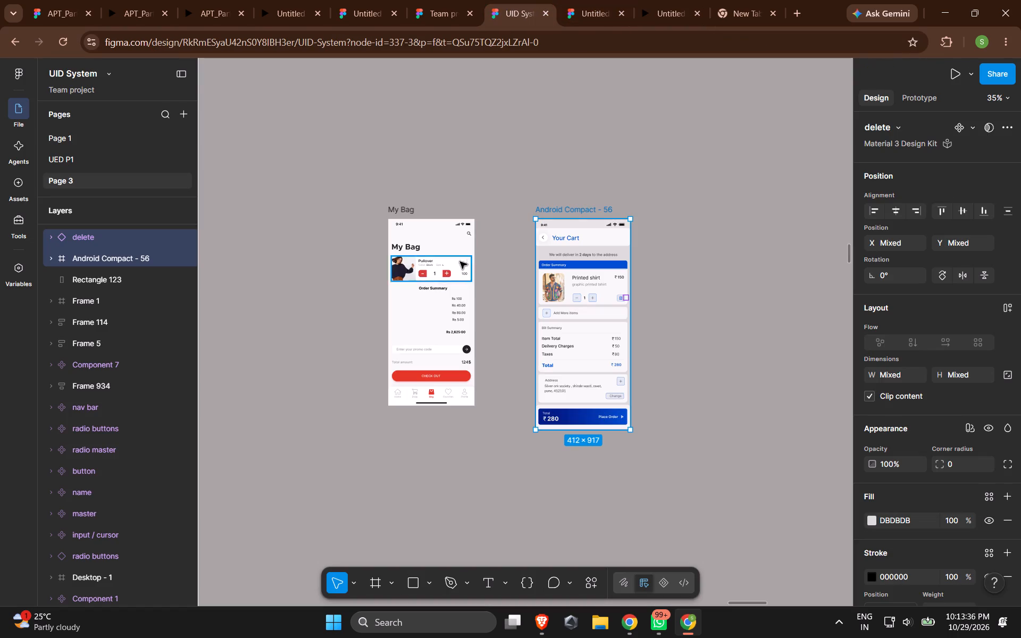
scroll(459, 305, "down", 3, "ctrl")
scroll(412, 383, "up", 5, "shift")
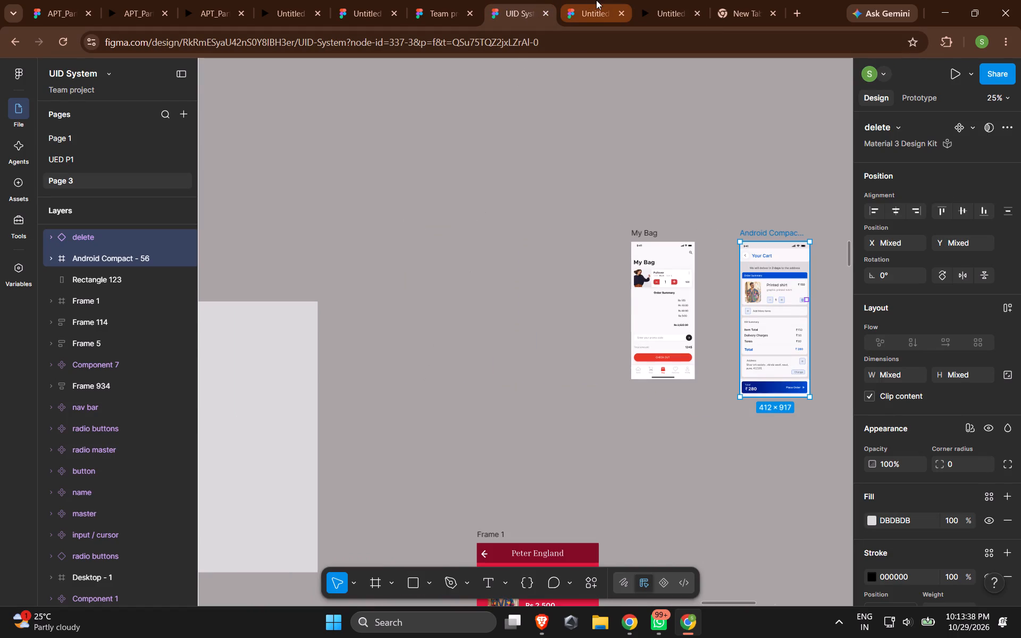
Preview the Light Mode cart screen as a prototype and test its header toggle and Place Order button.
left_click(596, 0)
scroll(604, 272, "down", 5, "ctrl")
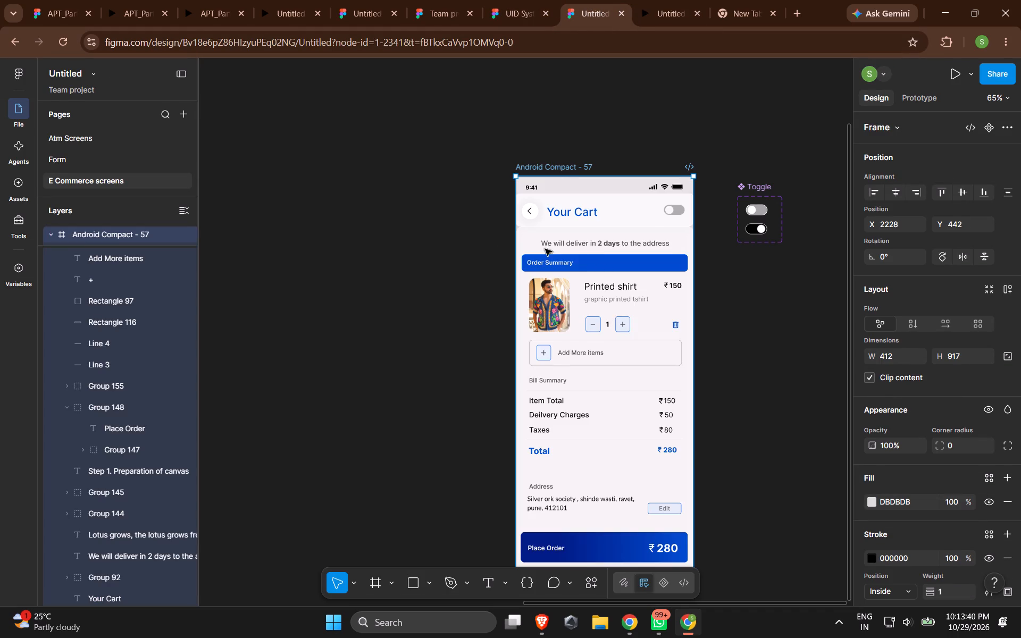
left_click(460, 247)
scroll(463, 278, "down", 4, "ctrl")
scroll(355, 322, "up", 5, "shift")
scroll(365, 323, "up", 4, "ctrl")
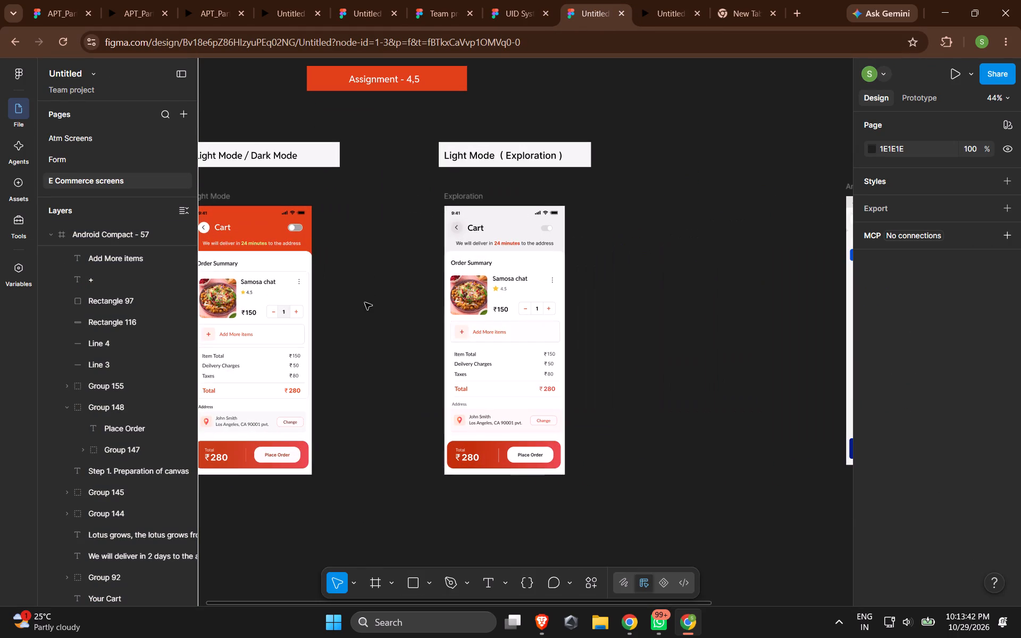
scroll(270, 263, "down", 2, "ctrl")
left_click(238, 203)
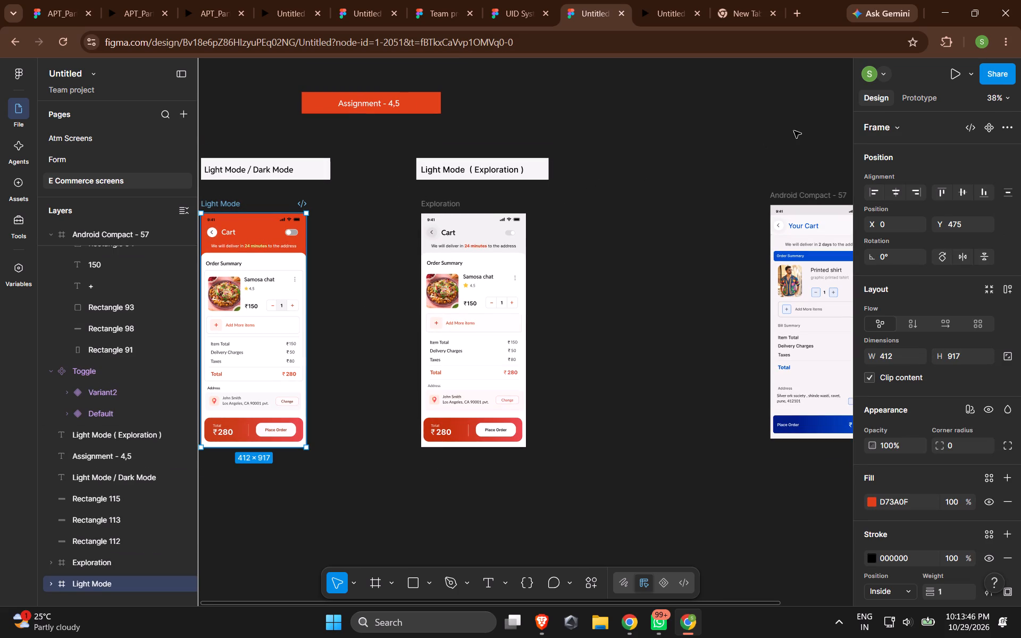
left_click(960, 75)
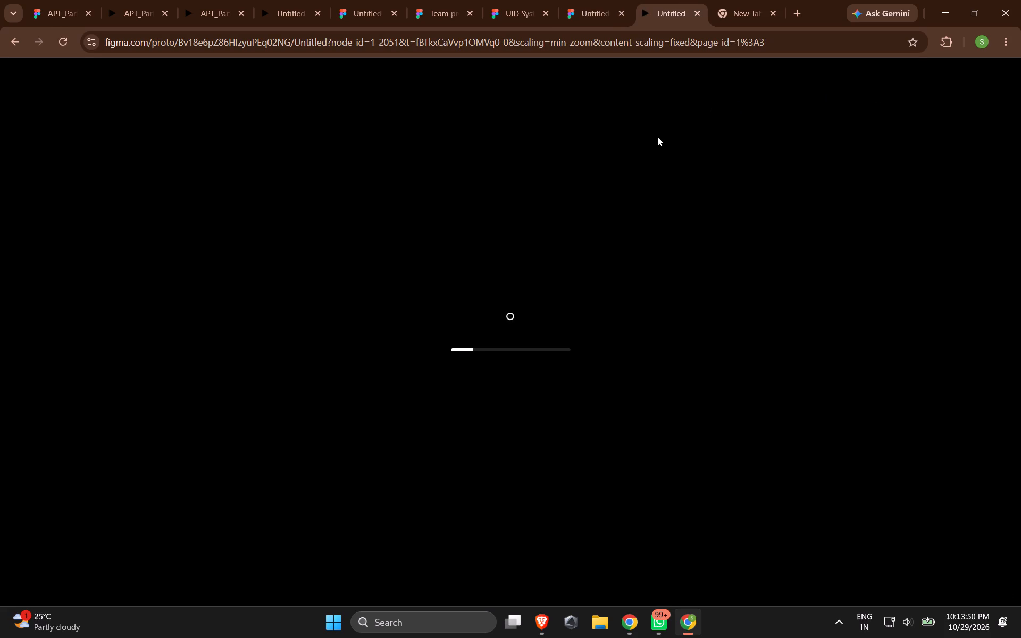
left_click(607, 108)
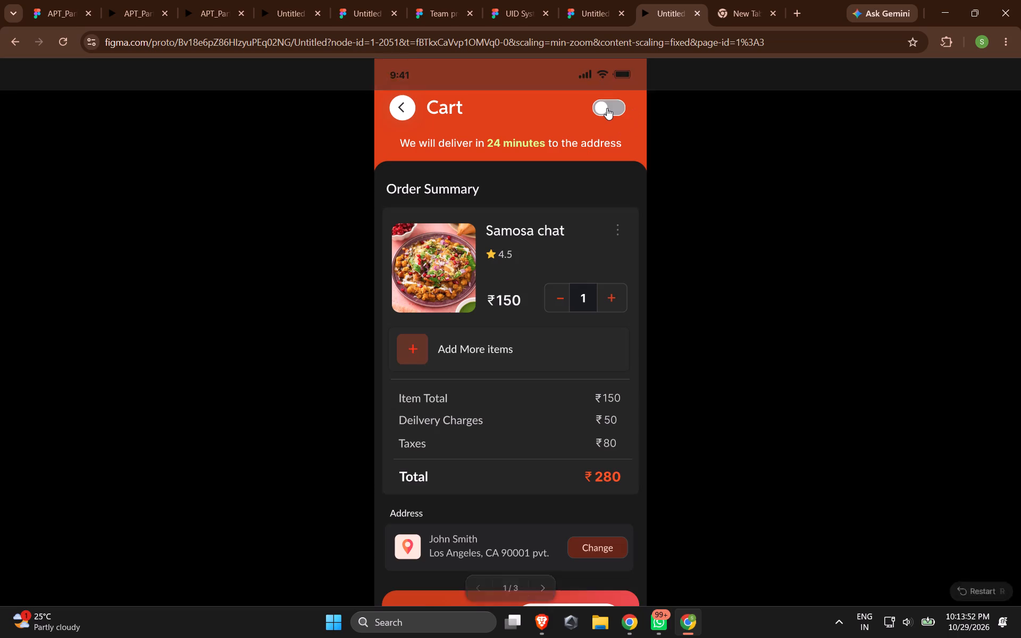
scroll(511, 413, "down", 5)
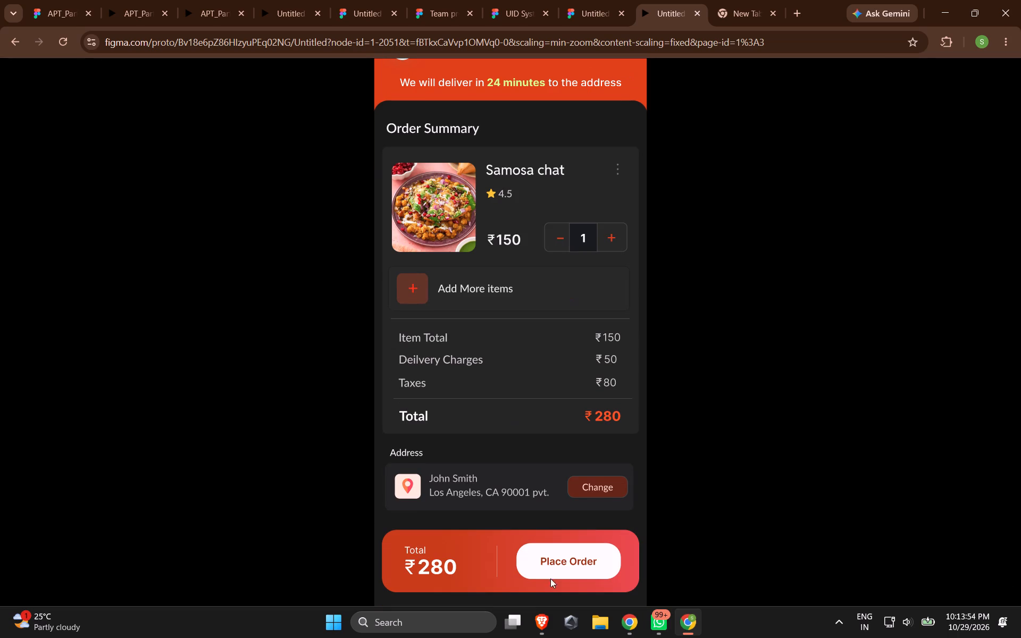
left_click(562, 553)
scroll(578, 457, "up", 4)
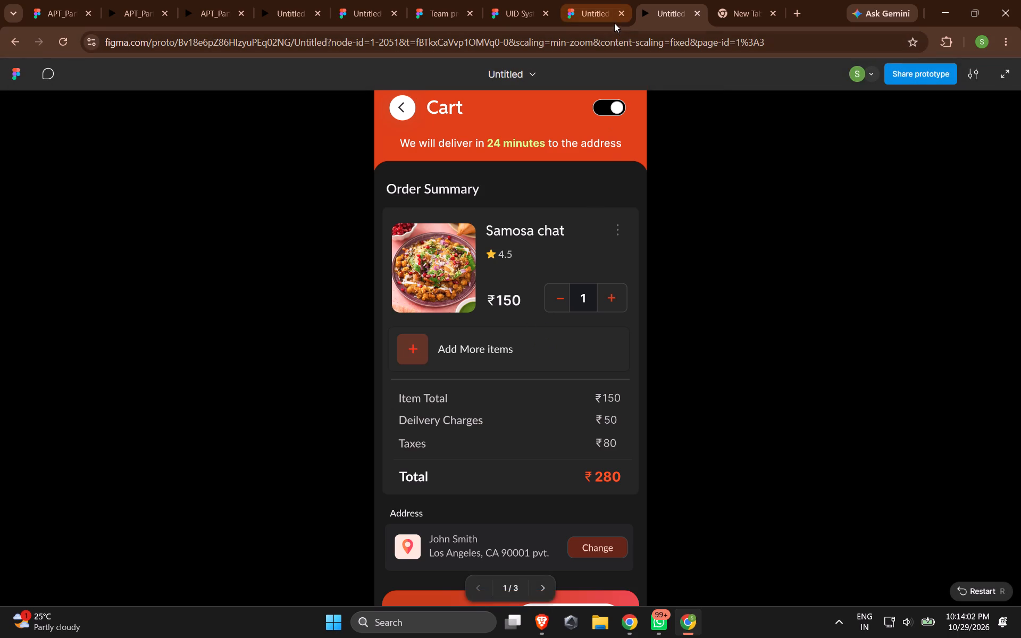
Move the ₹ and 150 price texts from the right side of the shirt item to just below the Printed shirt title.
left_click(588, 0)
scroll(675, 332, "down", 3)
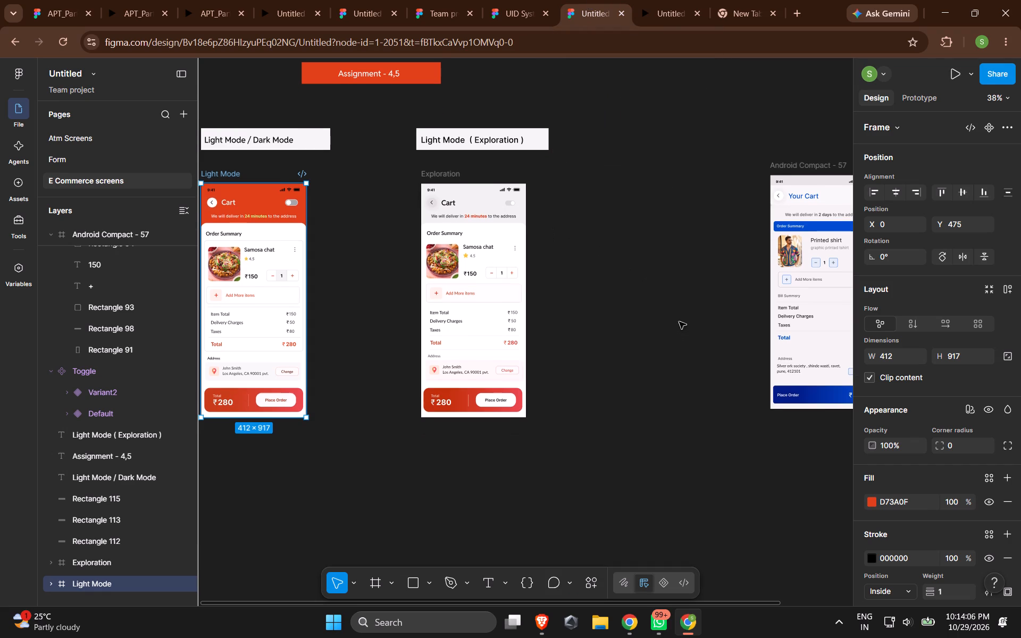
scroll(678, 318, "down", 4)
scroll(672, 307, "down", 4, "shift")
scroll(595, 246, "up", 9, "ctrl")
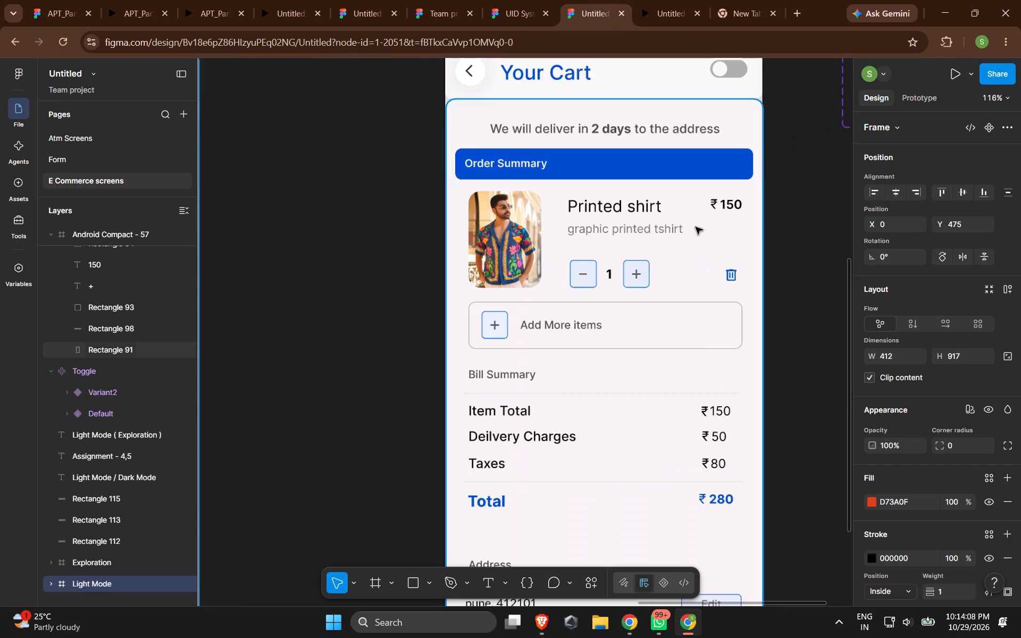
left_click(727, 206)
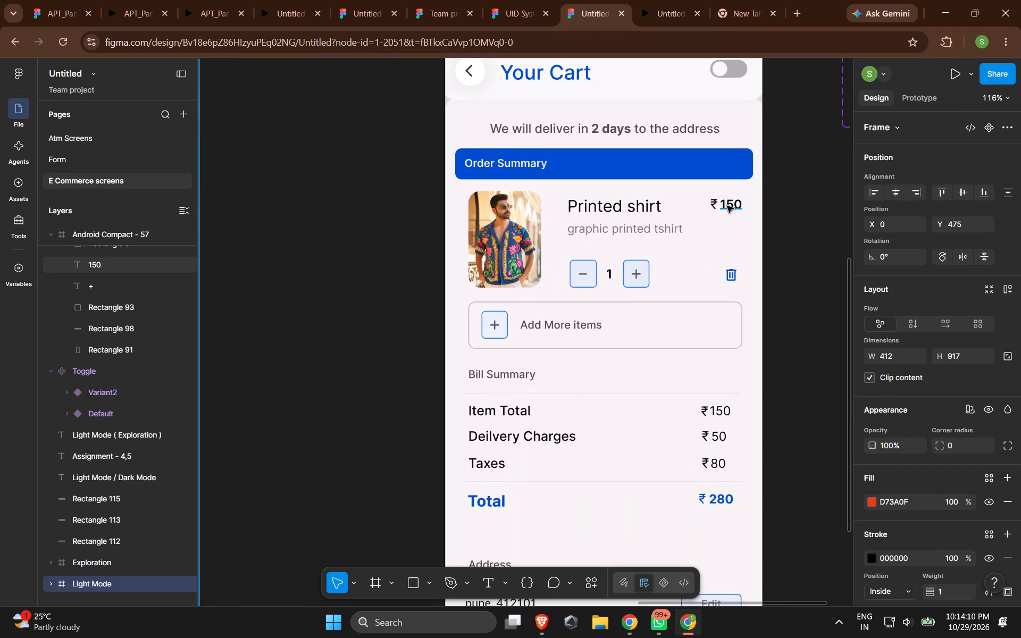
left_click(710, 204, "shift")
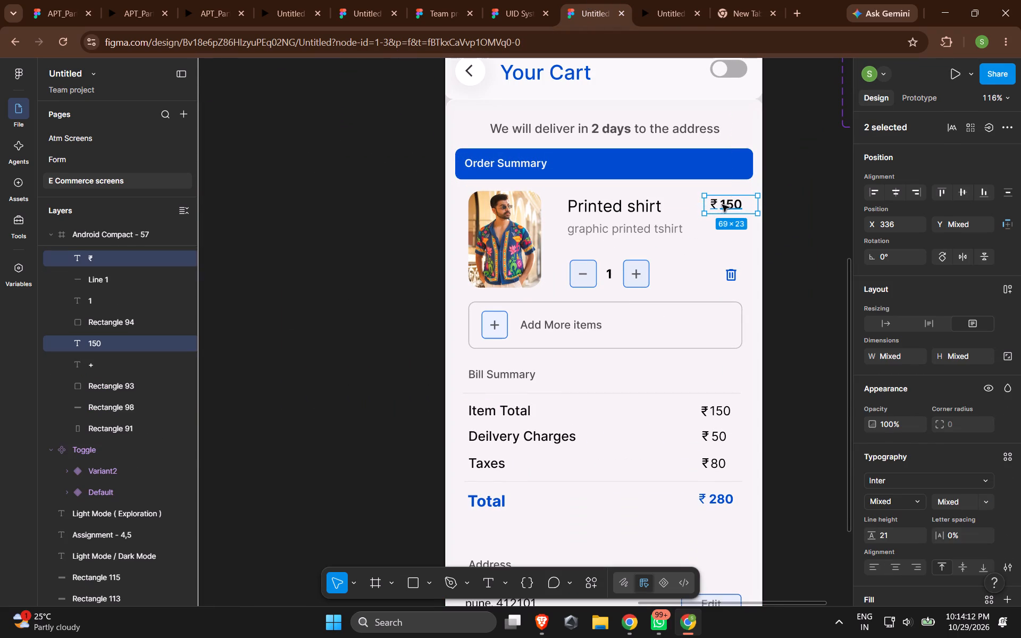
left_click_drag(730, 205, 592, 240)
left_click_drag(591, 240, 591, 238)
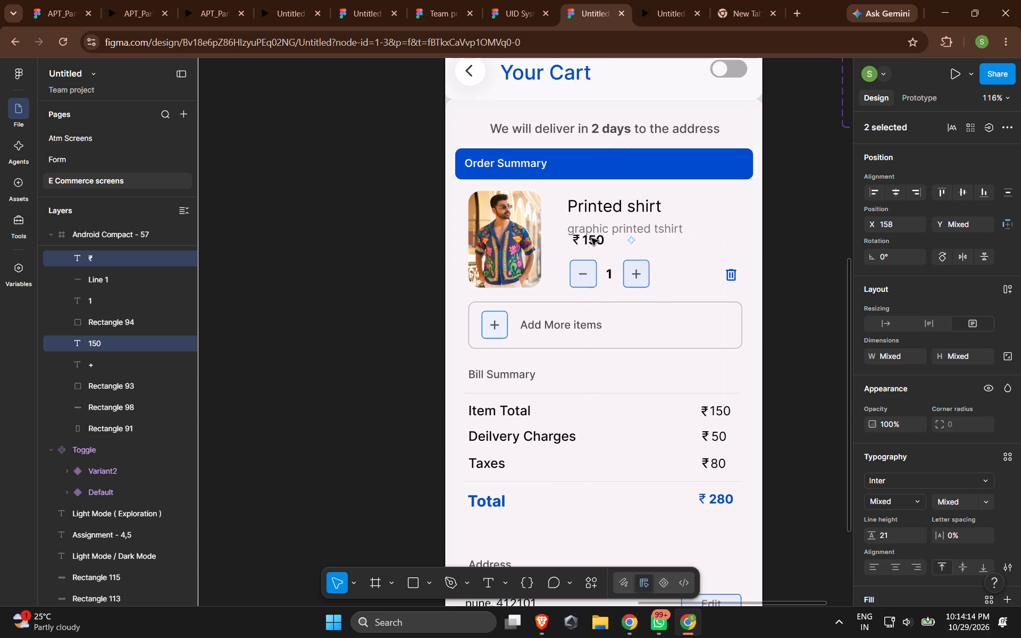
left_click_drag(591, 238, 591, 233)
Delete the "graphic printed tshirt" description from the shirt item.
left_click(648, 231)
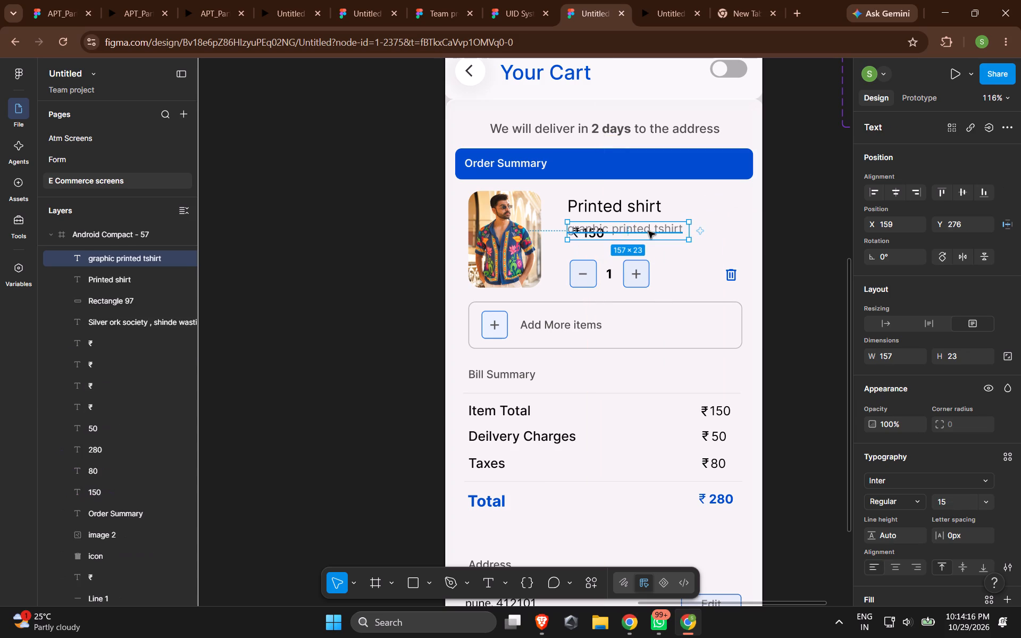
key("BackSpace")
Set the shirt price's 150 text to size 20 with auto width and shift it clear of the rupee sign.
left_click(602, 235)
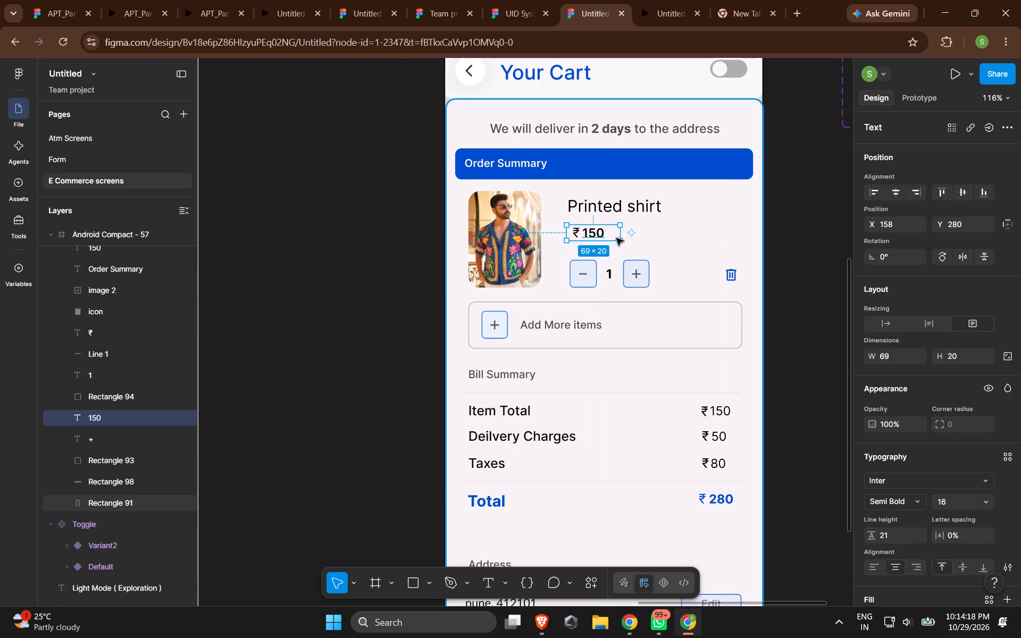
left_click(991, 497)
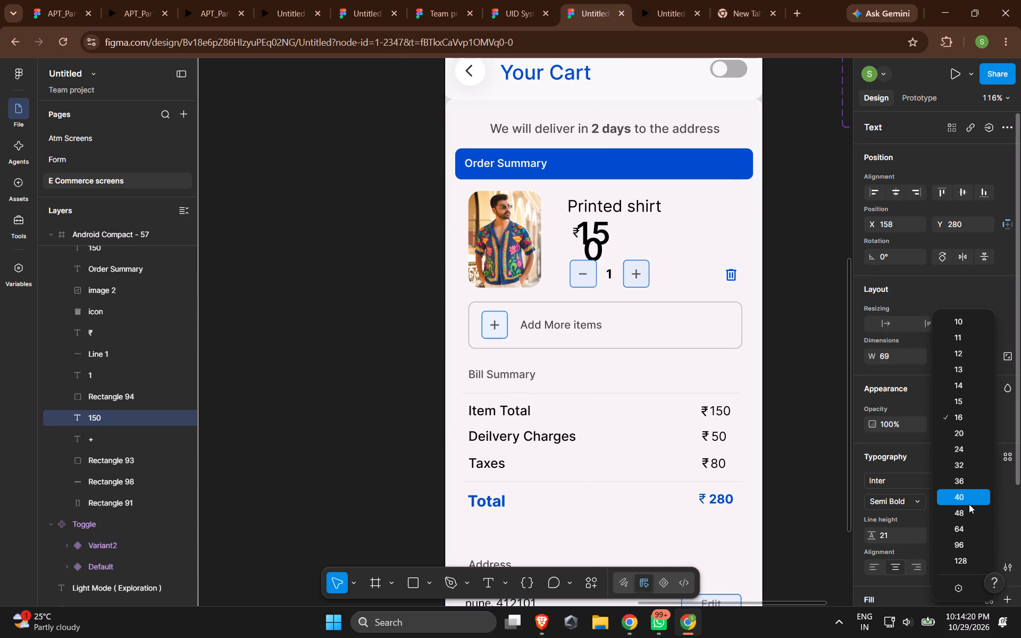
left_click(974, 426)
scroll(640, 237, "up", 5, "ctrl")
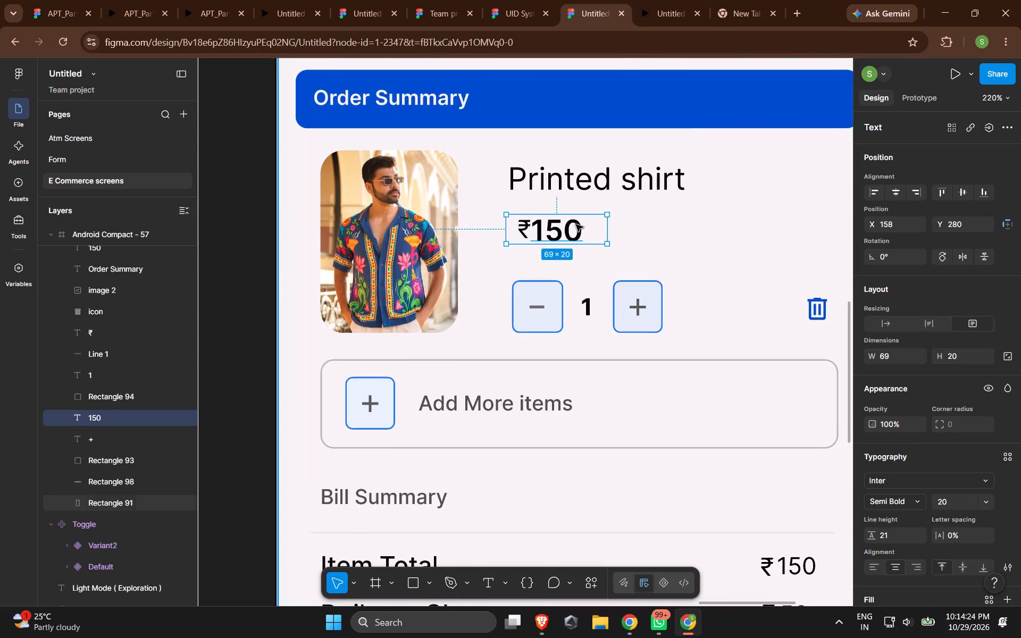
left_click_drag(558, 233, 581, 230)
left_click(898, 325)
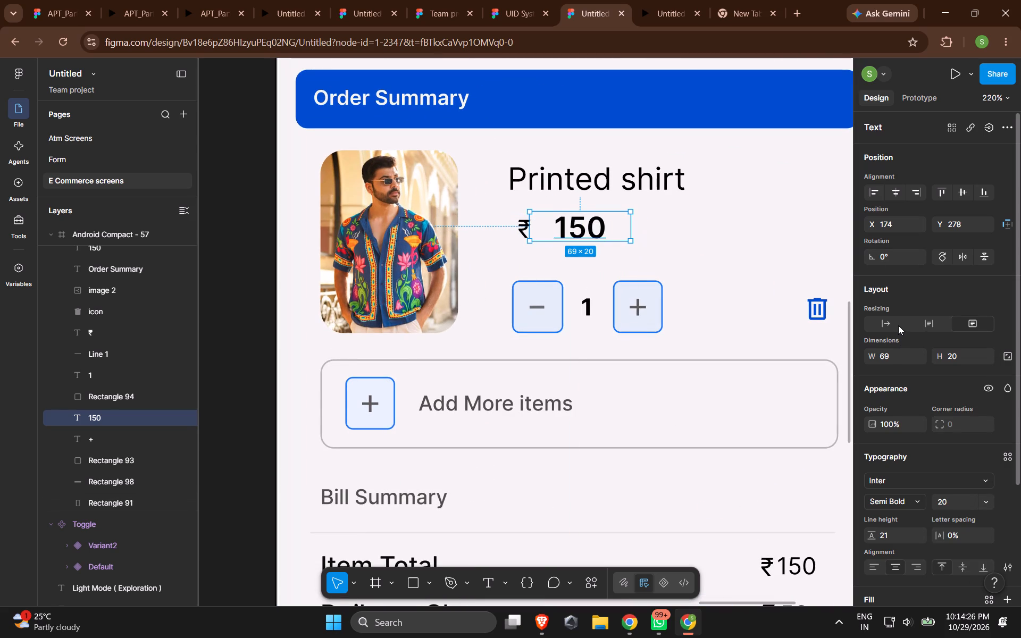
Set the shirt price's ₹ sign to font size 20 with auto width resizing.
left_click(526, 228)
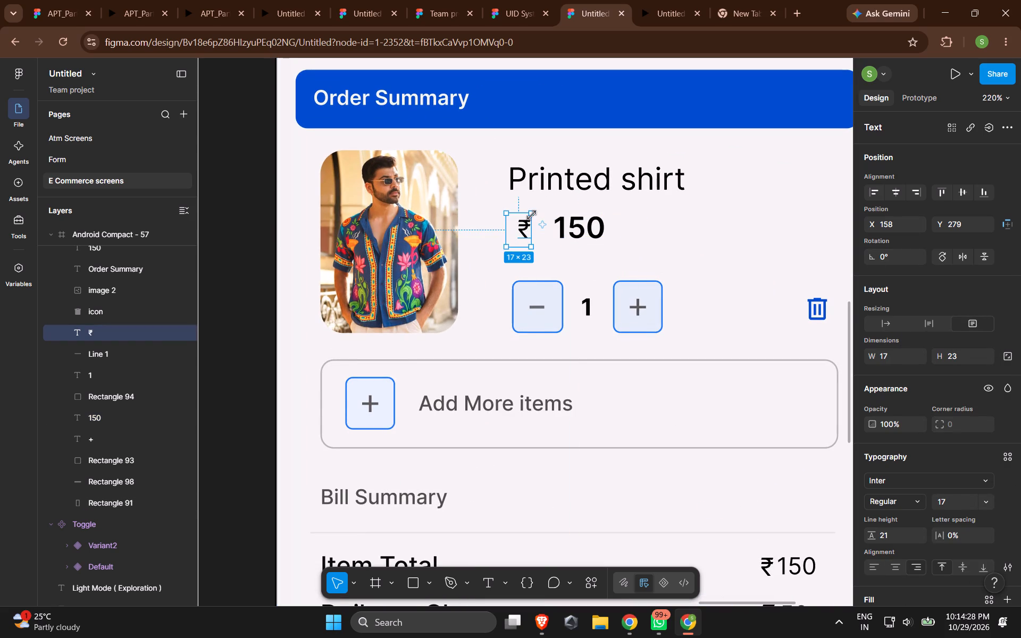
left_click_drag(532, 215, 539, 208)
left_click(984, 501)
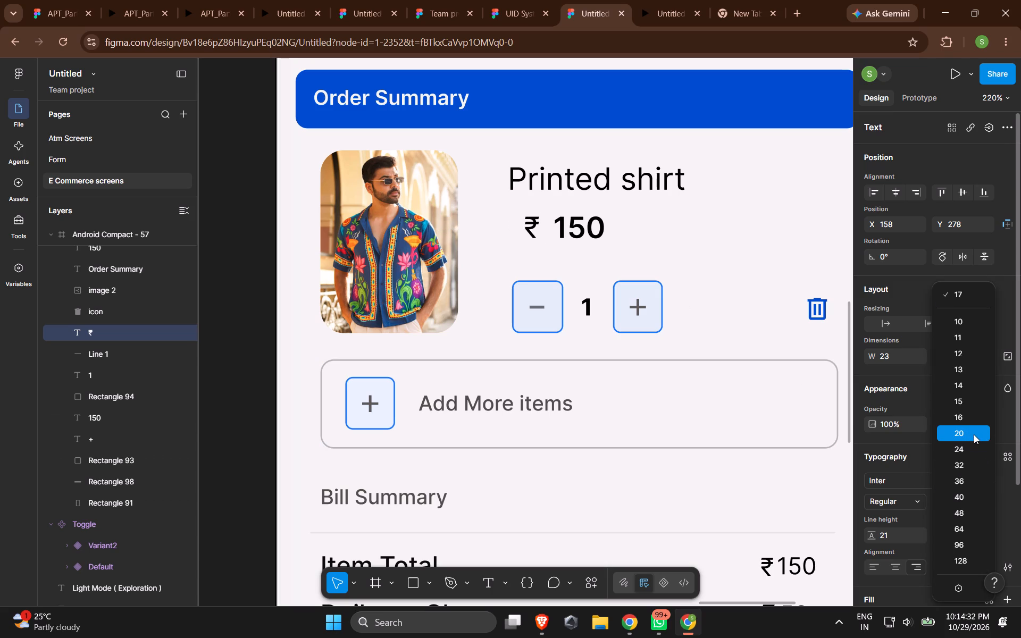
left_click(974, 434)
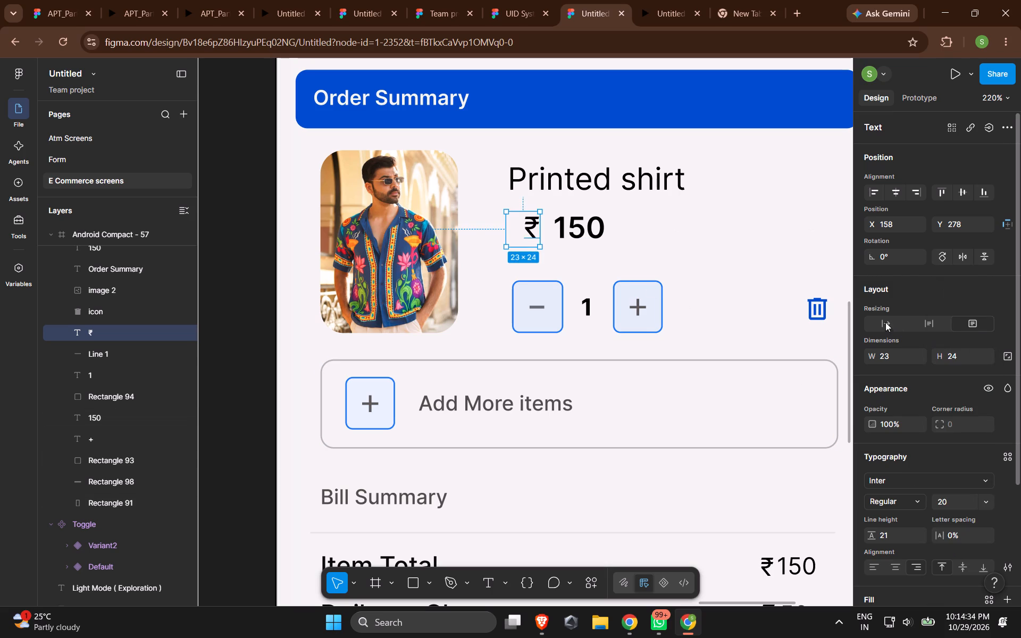
left_click(885, 322)
Align the ₹ sign under the start of the Printed shirt title and place 150 close beside it at X 175, Y 275.
left_click_drag(533, 228, 520, 223)
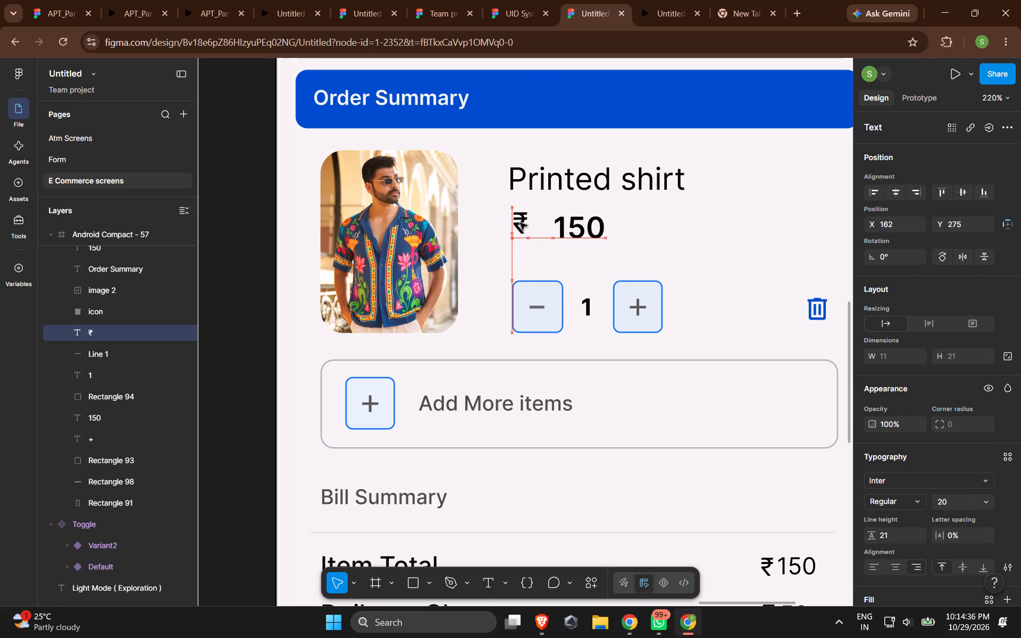
left_click_drag(520, 223, 518, 223)
left_click_drag(583, 228, 565, 222)
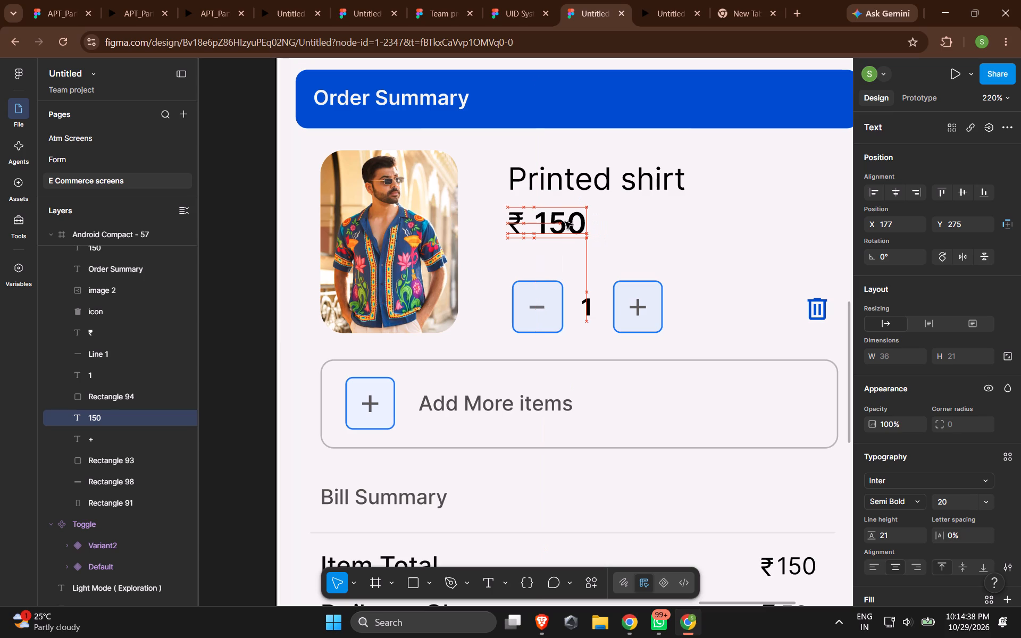
left_click_drag(565, 222, 563, 222)
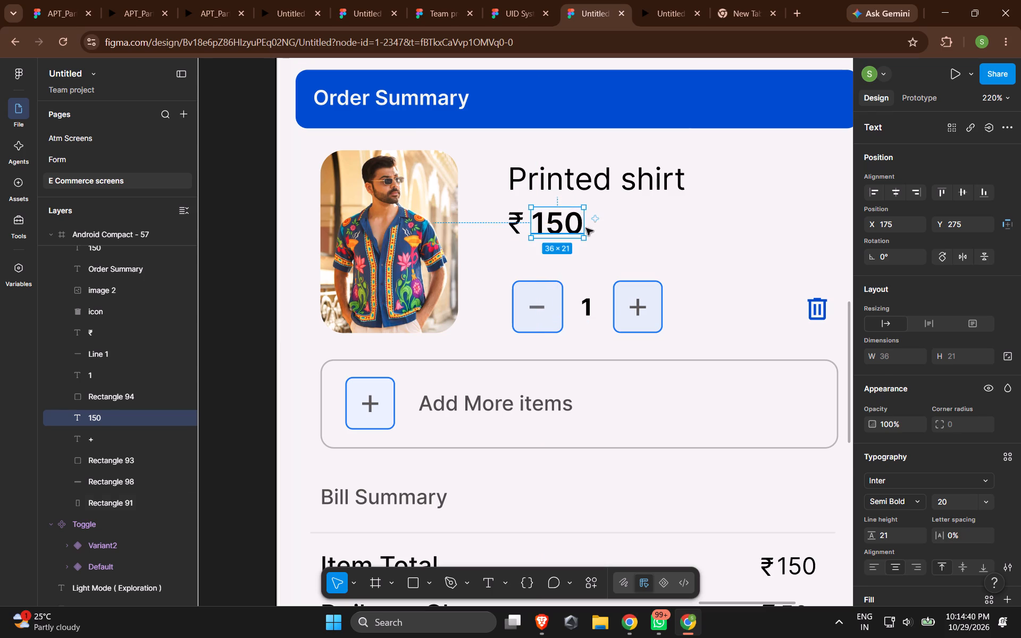
left_click(630, 237)
scroll(629, 240, "down", 10, "ctrl")
left_click(789, 317)
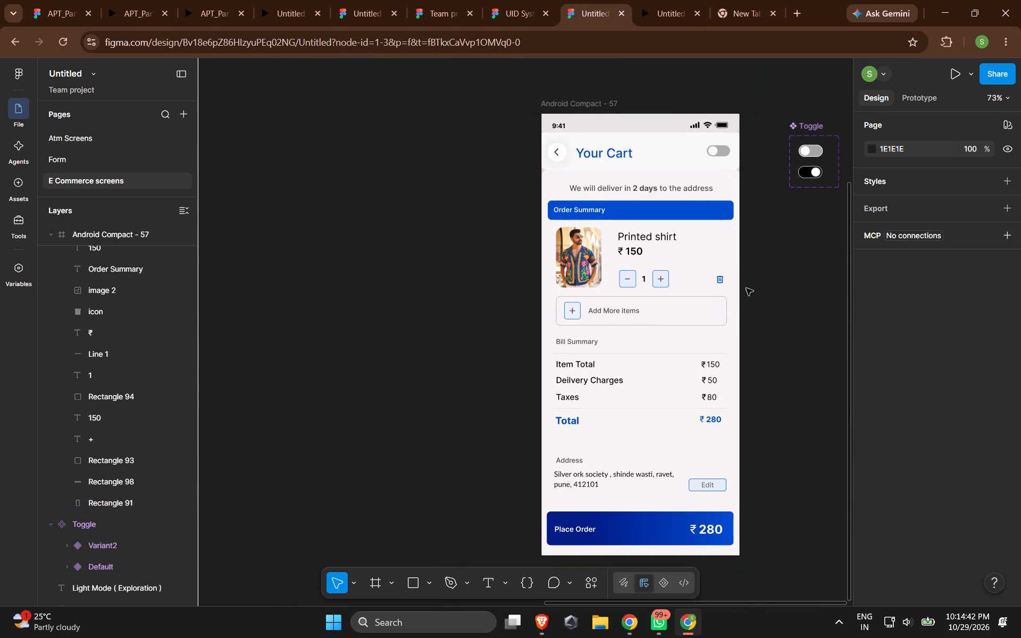
Copy the three-dot text from the Exploration screen's Samosa chat item into the Android Compact - 57 frame.
scroll(746, 271, "up", 6, "ctrl")
scroll(667, 283, "up", 4, "ctrl")
scroll(668, 261, "down", 4, "ctrl")
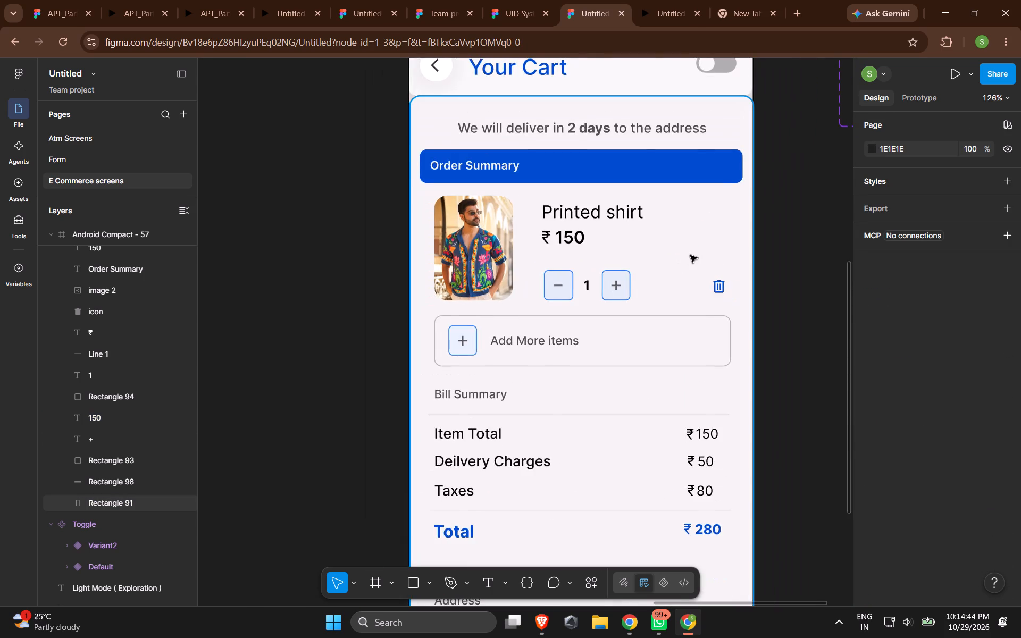
scroll(692, 253, "down", 8, "ctrl")
scroll(504, 267, "up", 10, "shift")
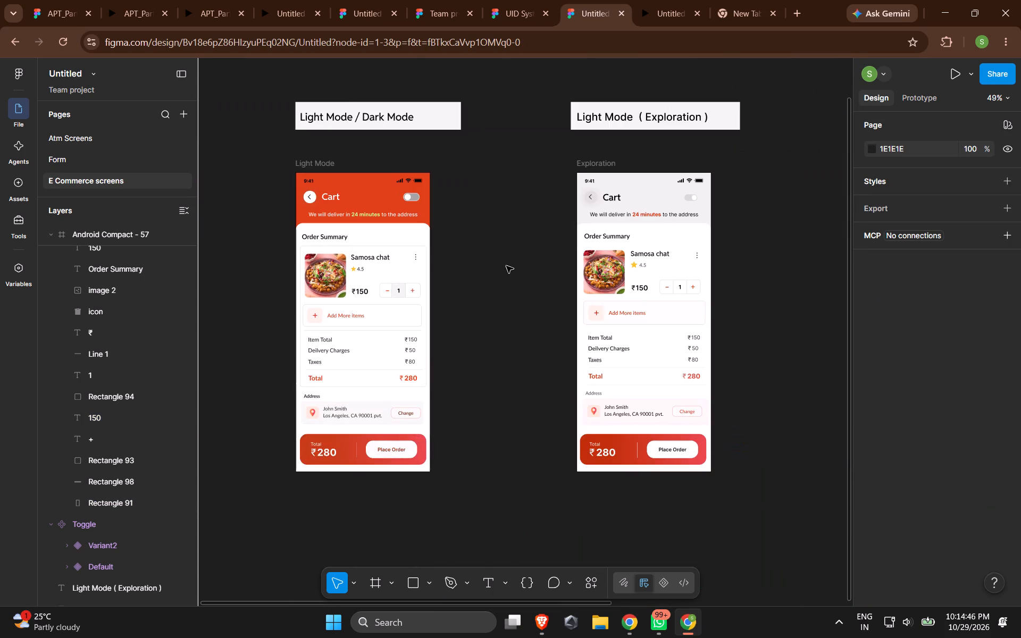
scroll(724, 255, "up", 6, "ctrl")
left_click(660, 252)
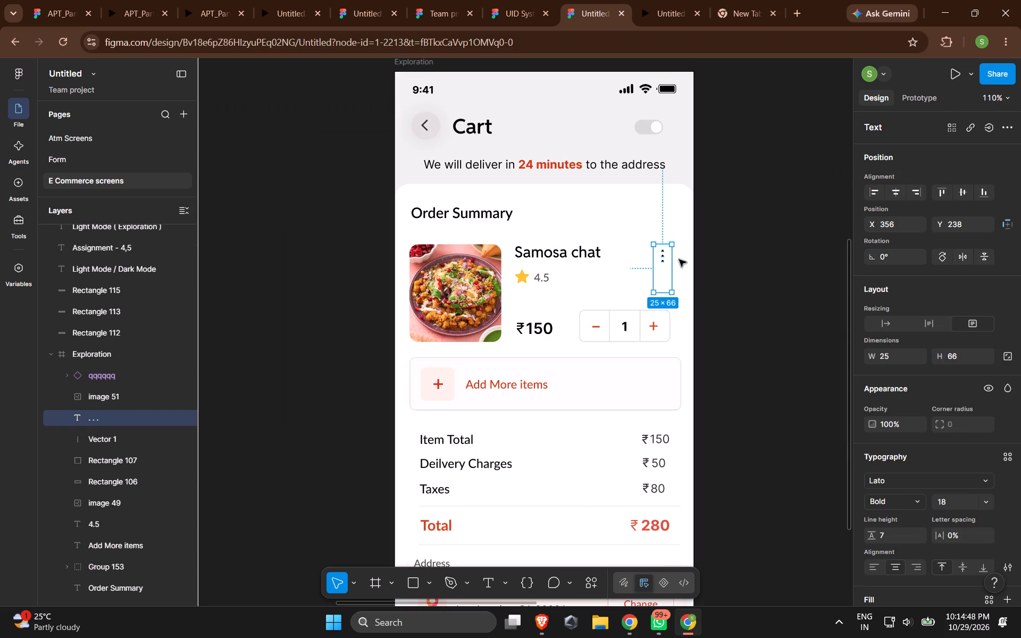
key("ctrl+c")
scroll(725, 307, "down", 20, "shift")
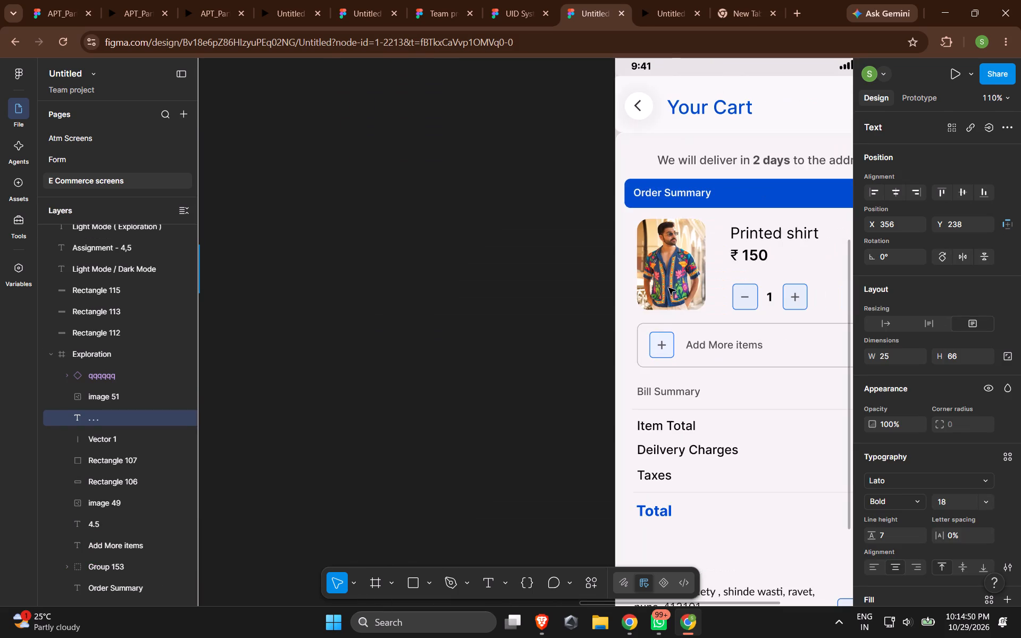
scroll(704, 284, "down", 6, "ctrl")
left_click(688, 164)
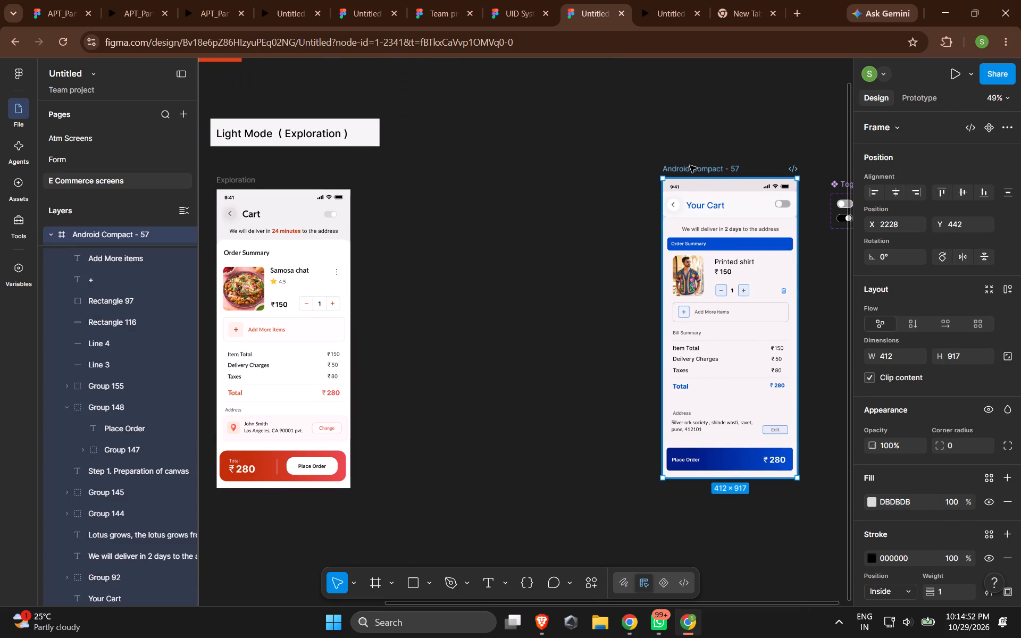
key("ctrl+v")
scroll(742, 262, "down", 4, "shift")
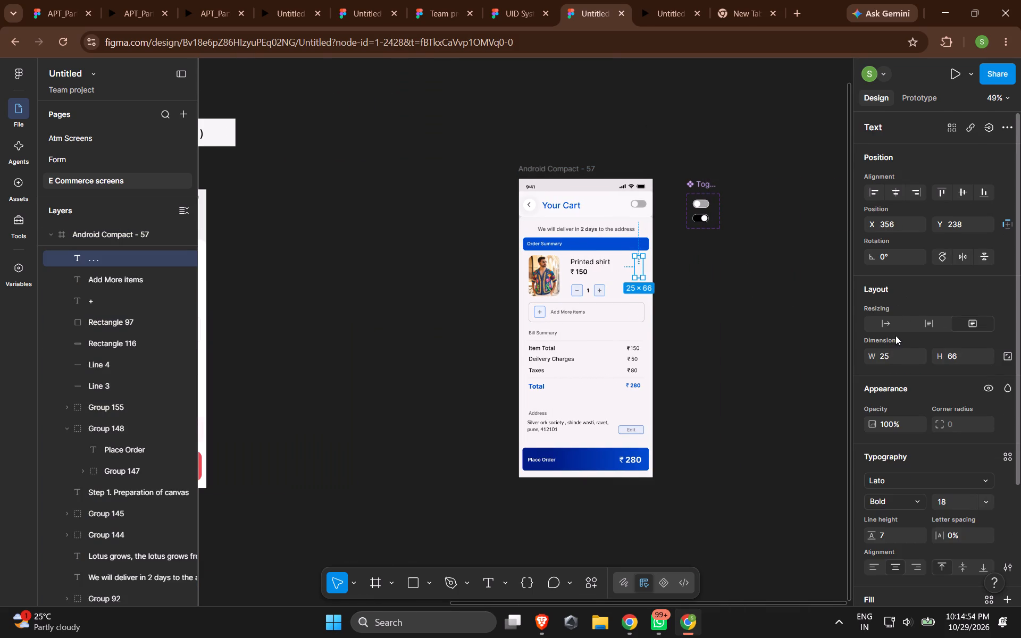
Set the pasted three-dot text to auto width and line it up with the Printed shirt title, above the delete icon.
left_click(893, 322)
scroll(646, 283, "up", 10, "ctrl")
left_click(622, 206)
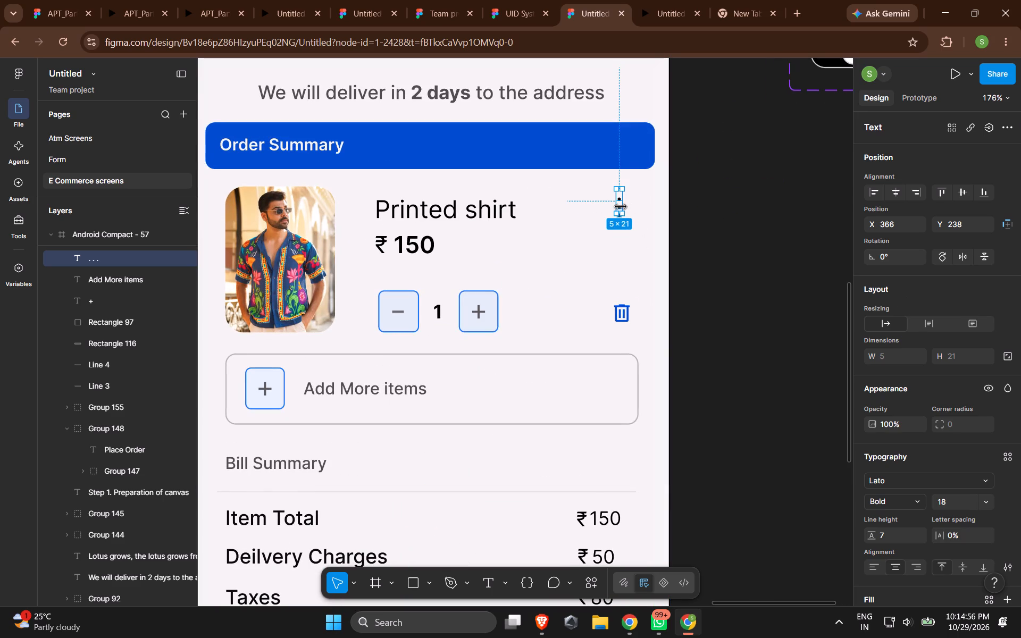
left_click_drag(620, 204, 618, 209)
left_click(768, 246)
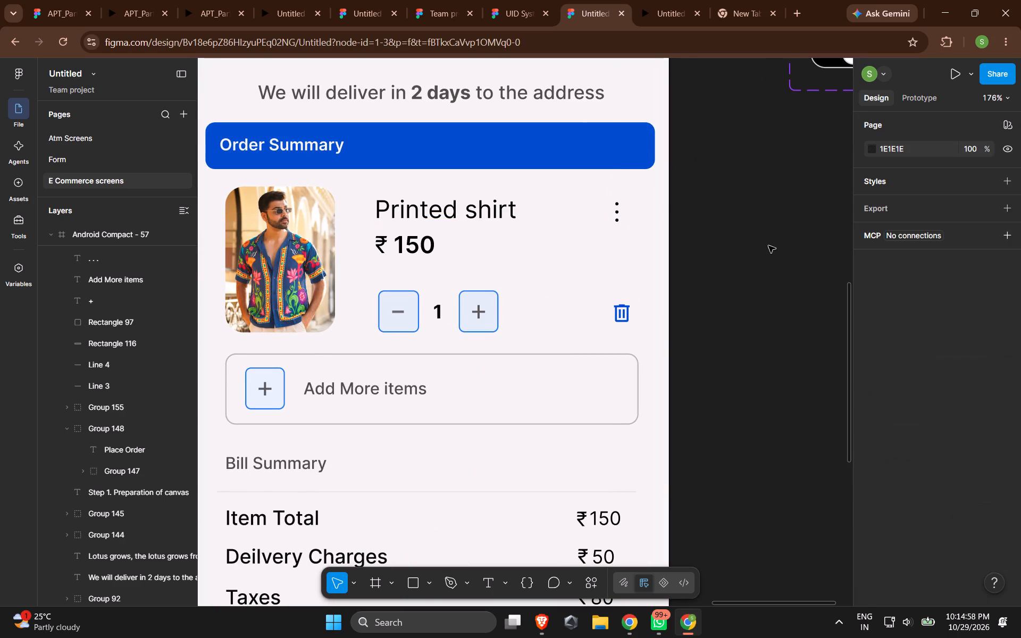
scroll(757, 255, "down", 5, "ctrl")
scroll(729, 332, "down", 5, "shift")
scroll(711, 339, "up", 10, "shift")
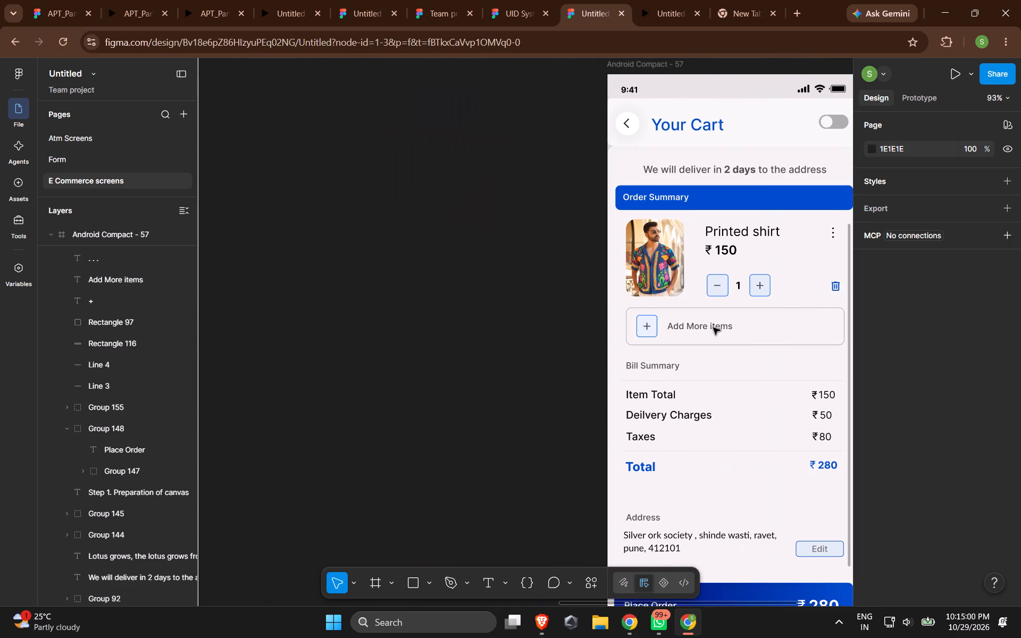
Examine the Light Mode and Exploration Cart screens as reference for the header, item card, bill and address layouts.
scroll(764, 310, "up", 2, "ctrl")
scroll(758, 308, "down", 4, "ctrl")
scroll(688, 320, "up", 4, "shift")
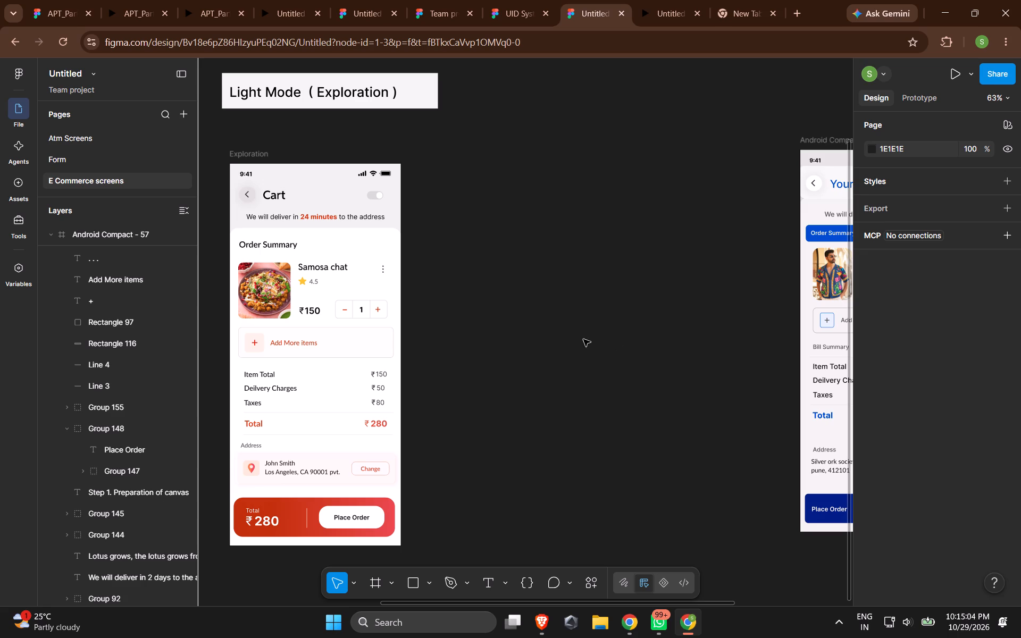
scroll(580, 339, "down", 5, "ctrl")
scroll(606, 354, "up", 4, "shift")
scroll(503, 318, "up", 4, "shift")
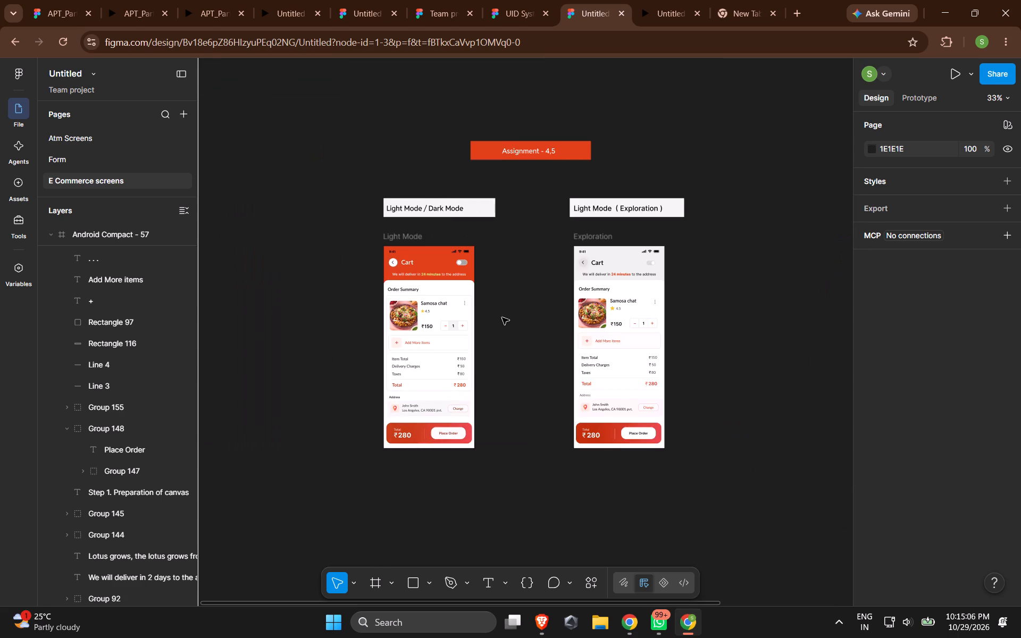
scroll(518, 332, "up", 5, "ctrl")
scroll(518, 332, "down", 4, "ctrl")
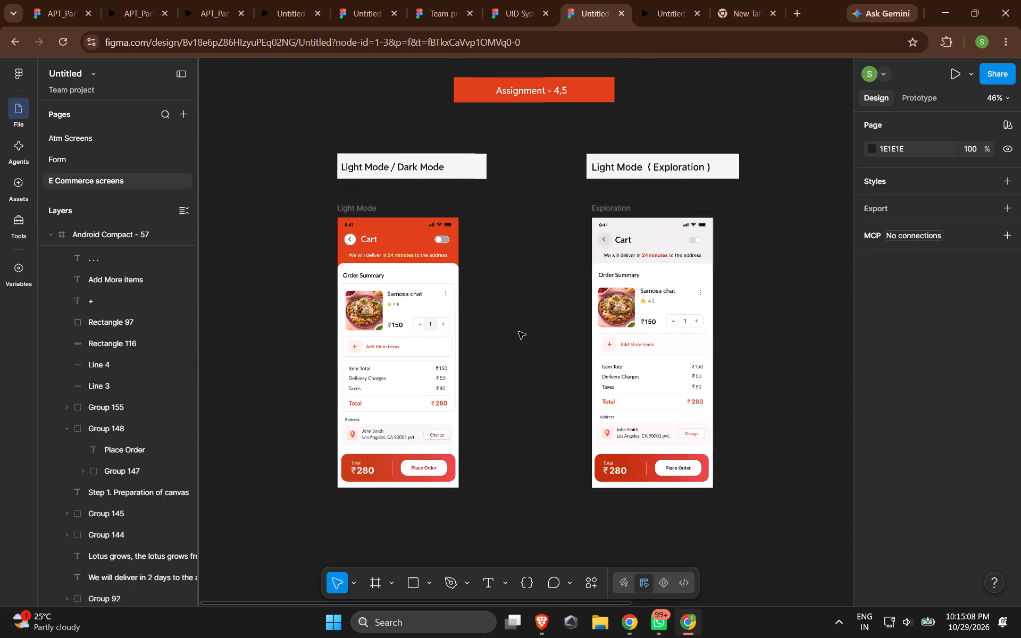
scroll(518, 332, "down", 1, "ctrl")
scroll(464, 246, "up", 3, "shift")
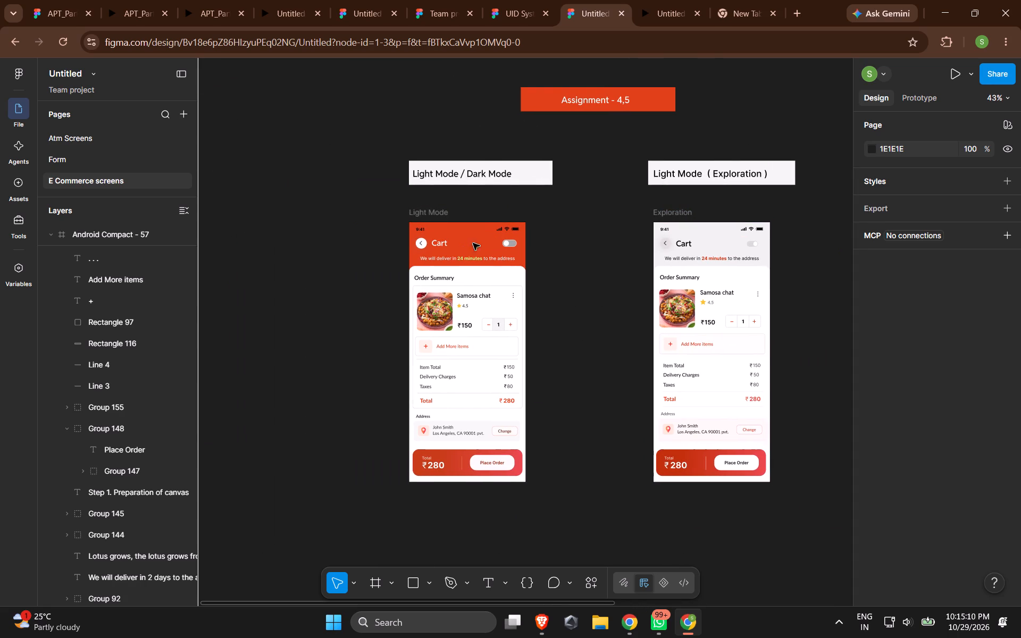
scroll(440, 214, "up", 6, "ctrl")
scroll(442, 217, "down", 5, "ctrl")
scroll(442, 234, "up", 2, "shift")
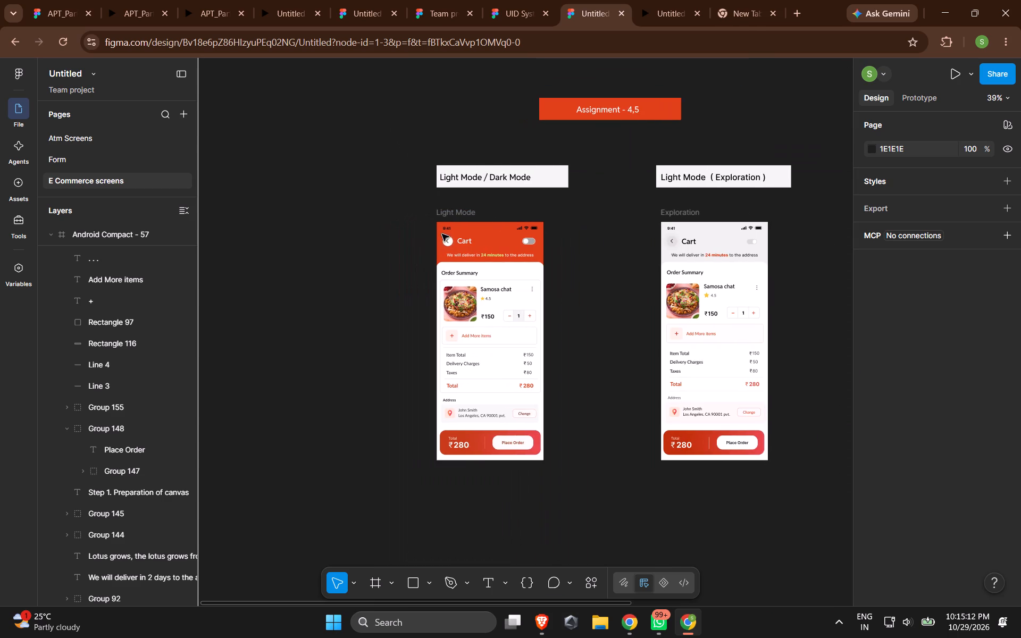
scroll(442, 234, "up", 2, "shift")
scroll(501, 245, "down", 3, "ctrl")
scroll(567, 320, "down", 3, "ctrl")
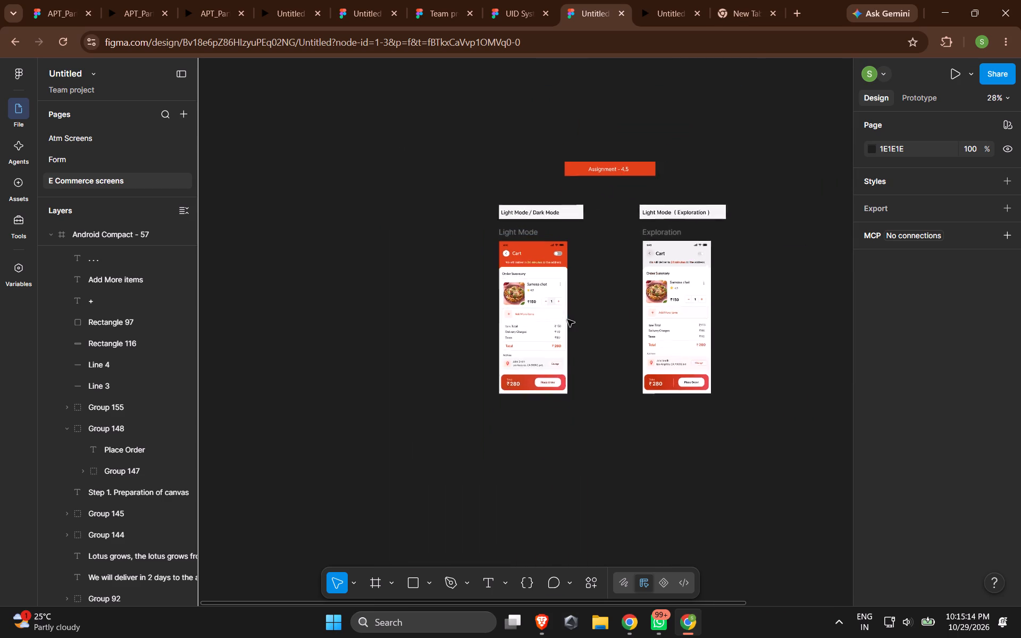
scroll(542, 290, "up", 9, "ctrl")
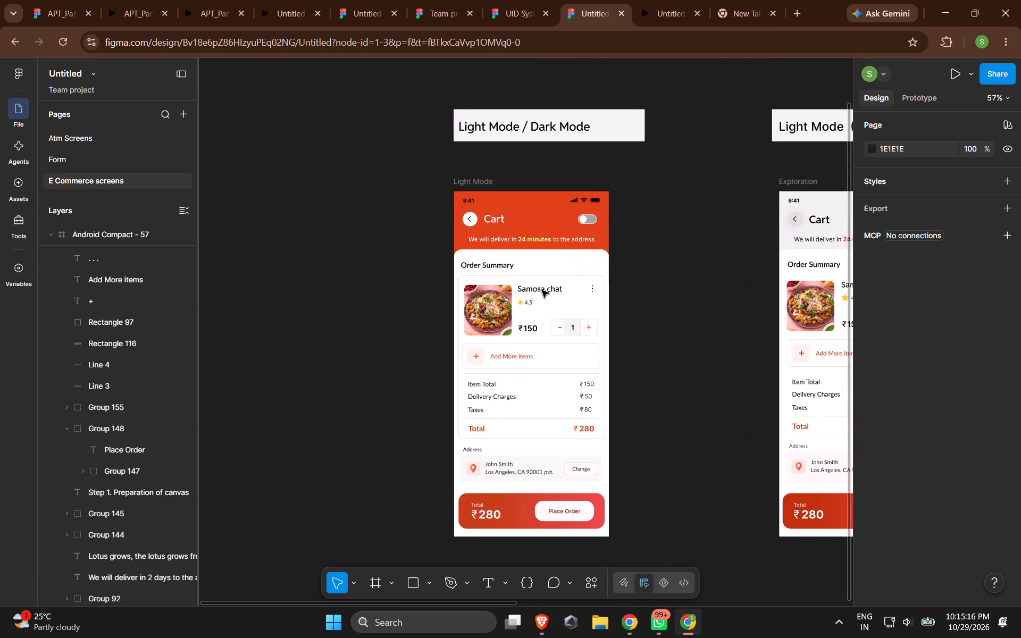
scroll(542, 290, "up", 4, "shift")
scroll(542, 290, "up", 5, "ctrl")
scroll(542, 290, "down", 8, "ctrl")
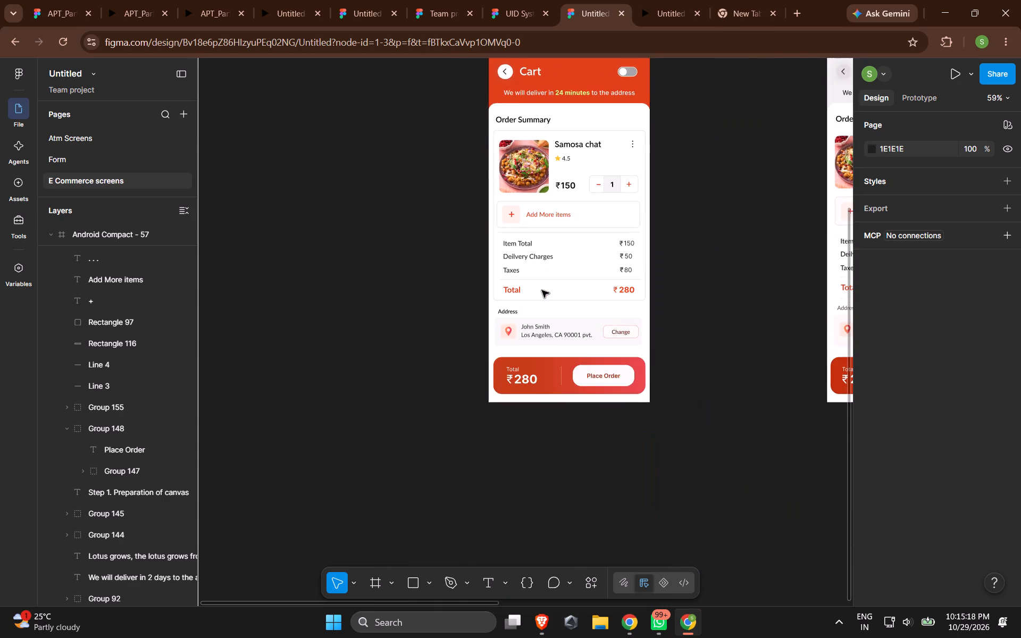
scroll(542, 290, "down", 3, "ctrl")
scroll(542, 290, "down", 7, "shift")
scroll(615, 335, "up", 4, "ctrl")
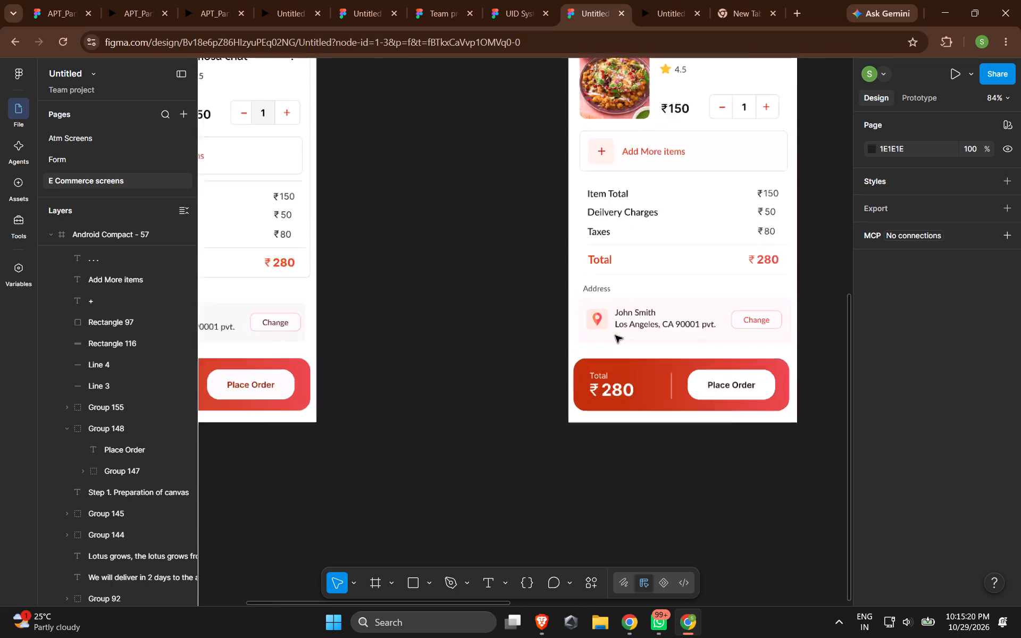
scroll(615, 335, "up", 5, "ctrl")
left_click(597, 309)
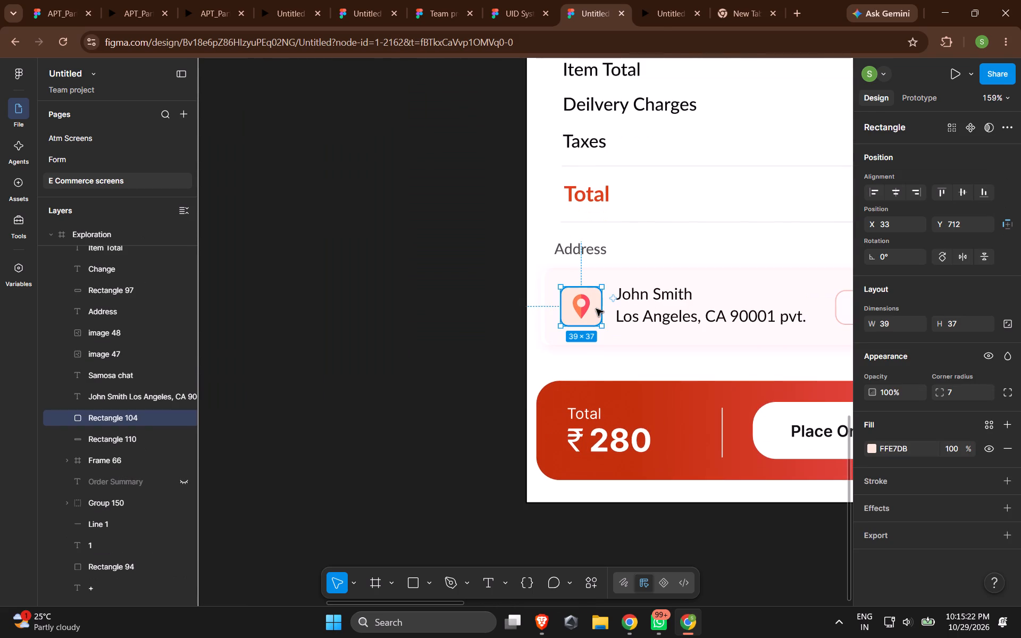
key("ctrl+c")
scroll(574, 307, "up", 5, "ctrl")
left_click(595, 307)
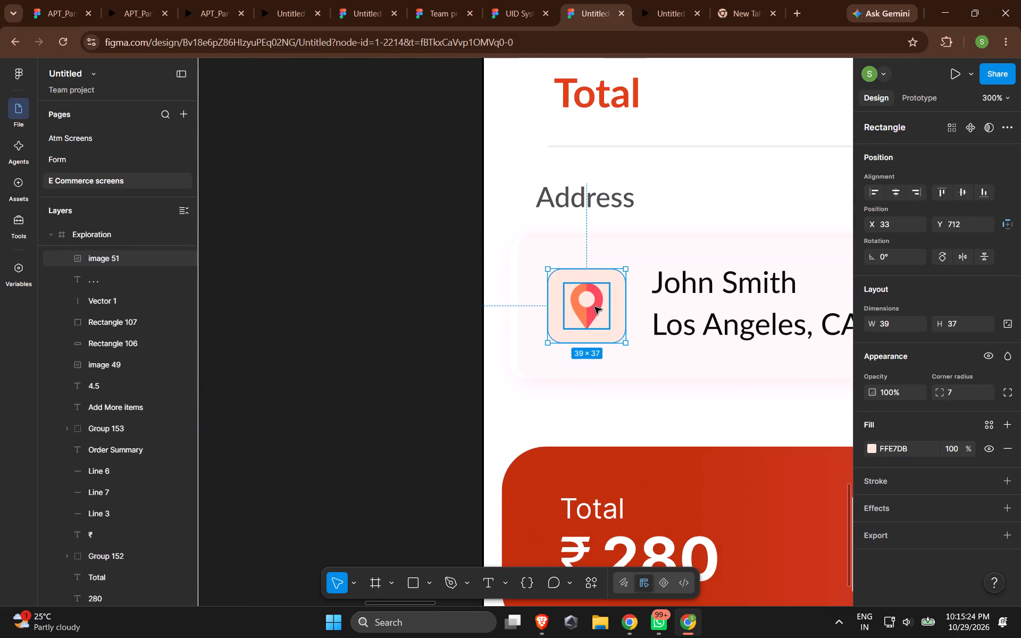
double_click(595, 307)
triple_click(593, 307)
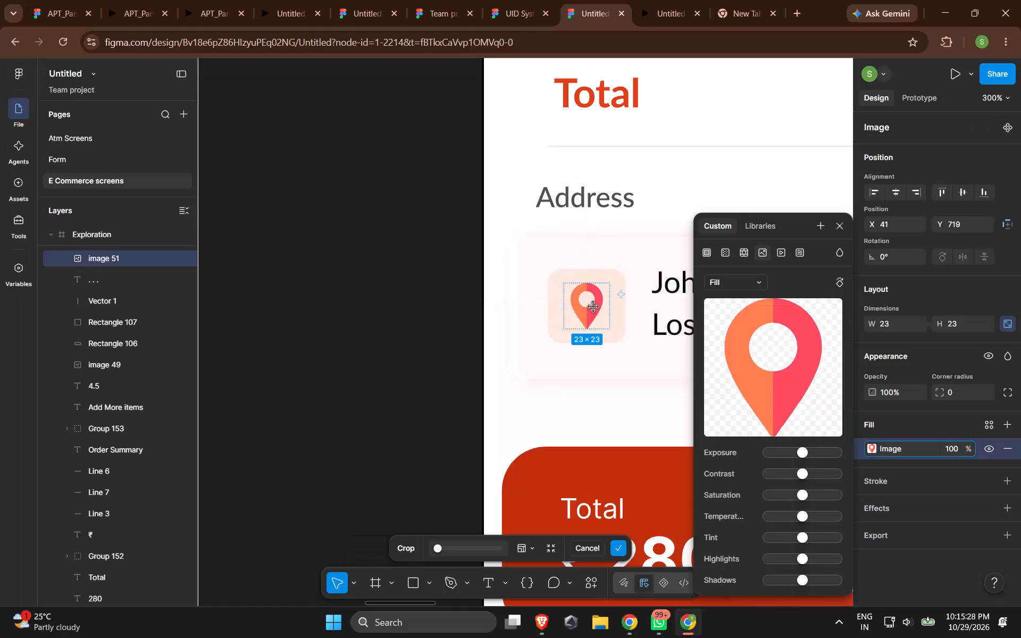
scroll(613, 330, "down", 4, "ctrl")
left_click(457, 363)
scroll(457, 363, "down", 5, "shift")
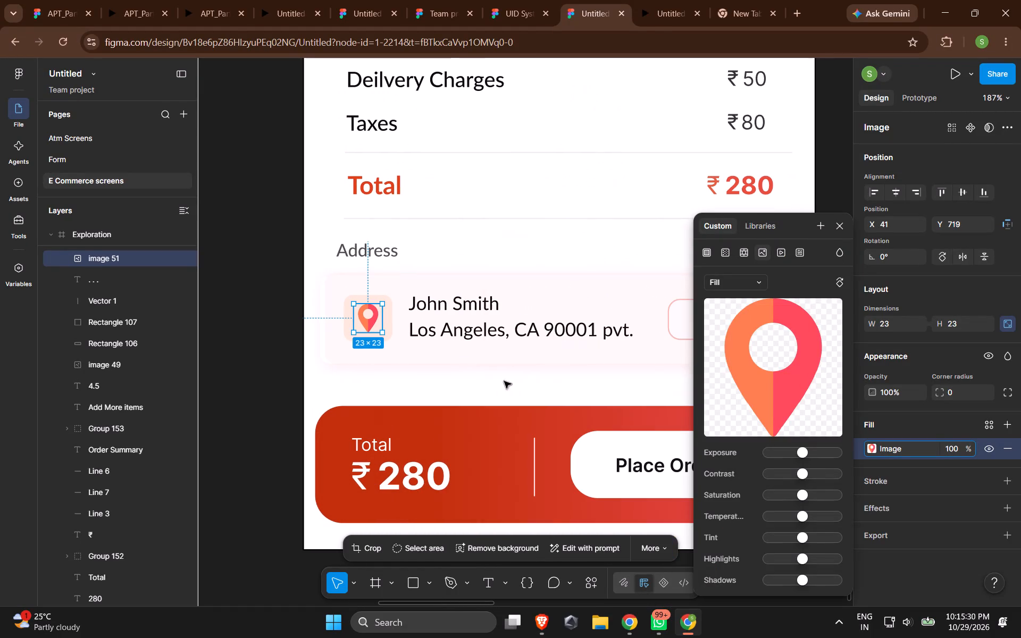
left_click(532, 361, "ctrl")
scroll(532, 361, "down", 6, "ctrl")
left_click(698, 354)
Compare the reworked Your Cart screen and its Toggle component with the Exploration and Light Mode Cart screens.
scroll(698, 354, "down", 6, "shift")
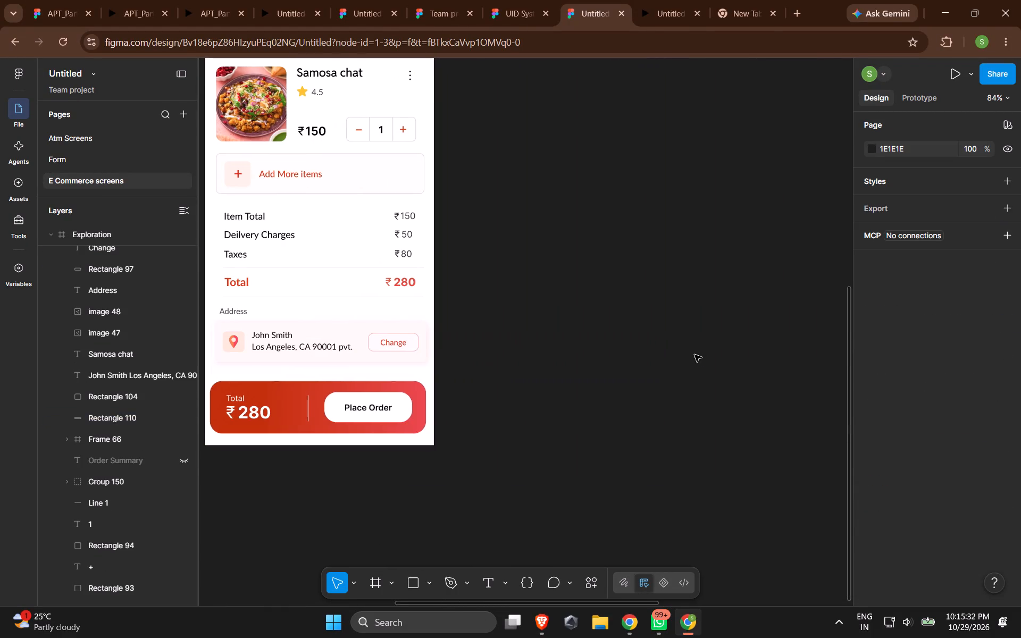
scroll(694, 355, "down", 15, "shift")
scroll(645, 333, "up", 5, "ctrl")
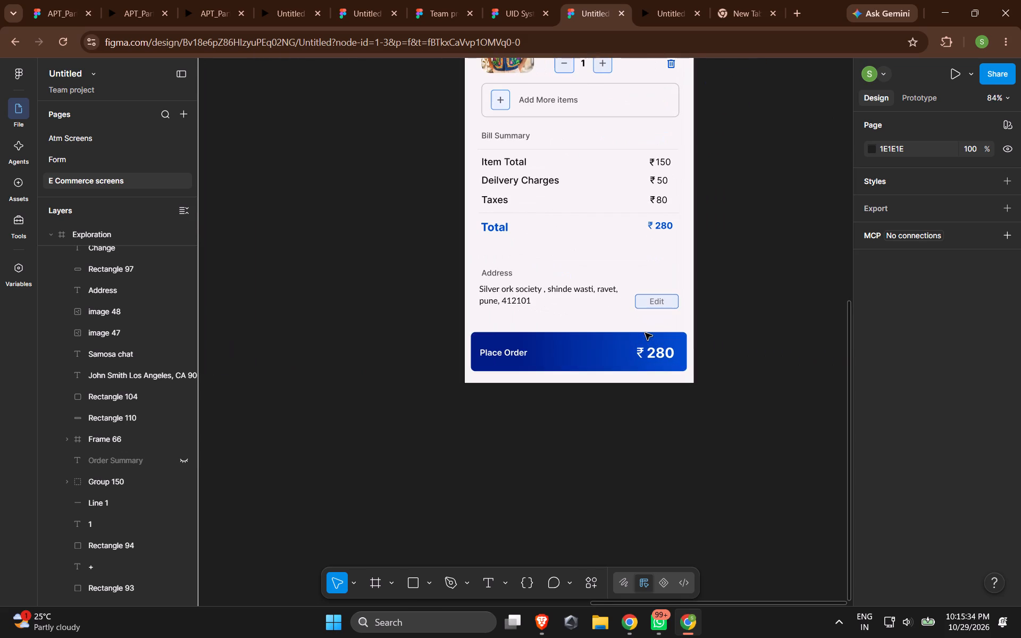
scroll(687, 321, "down", 3, "ctrl")
scroll(676, 324, "up", 5)
scroll(676, 324, "down", 2, "ctrl")
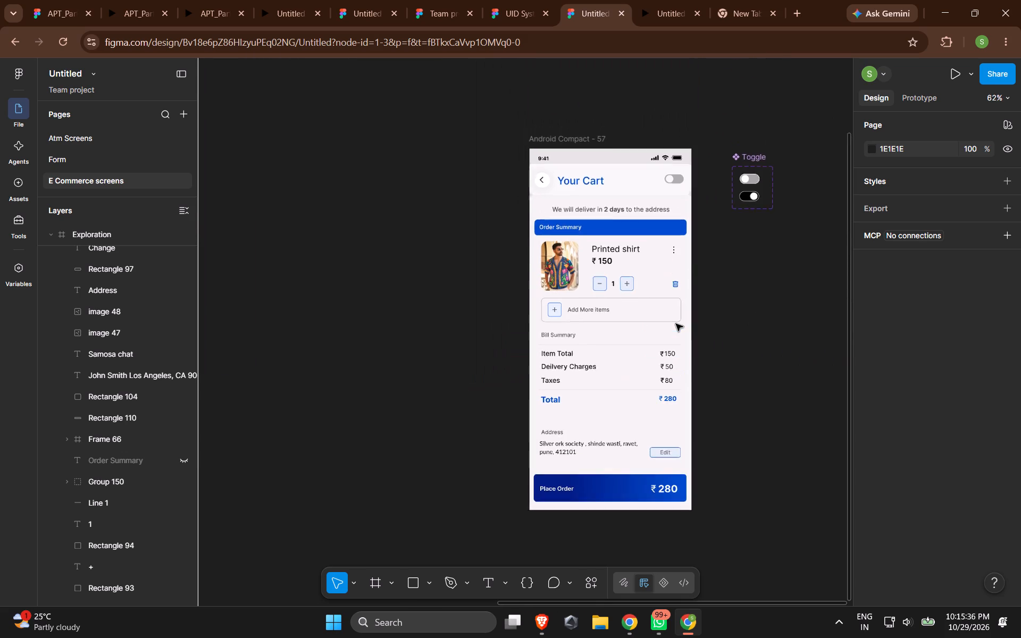
scroll(676, 324, "down", 3, "ctrl")
scroll(409, 365, "up", 5, "shift")
scroll(488, 379, "up", 5, "ctrl")
scroll(616, 354, "down", 5, "ctrl")
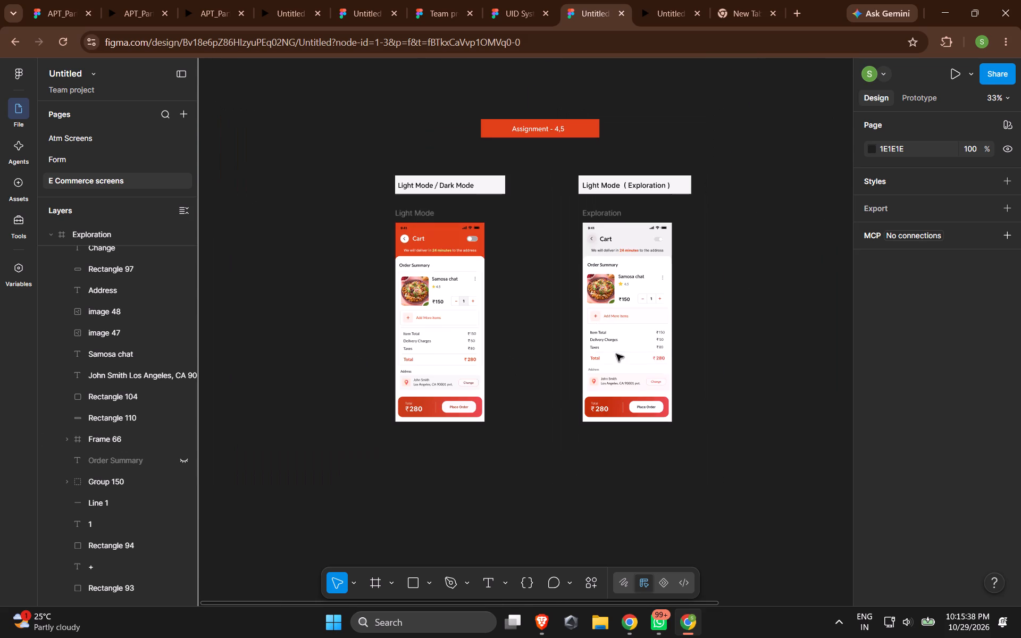
scroll(647, 391, "up", 5, "ctrl")
scroll(646, 388, "down", 13, "shift")
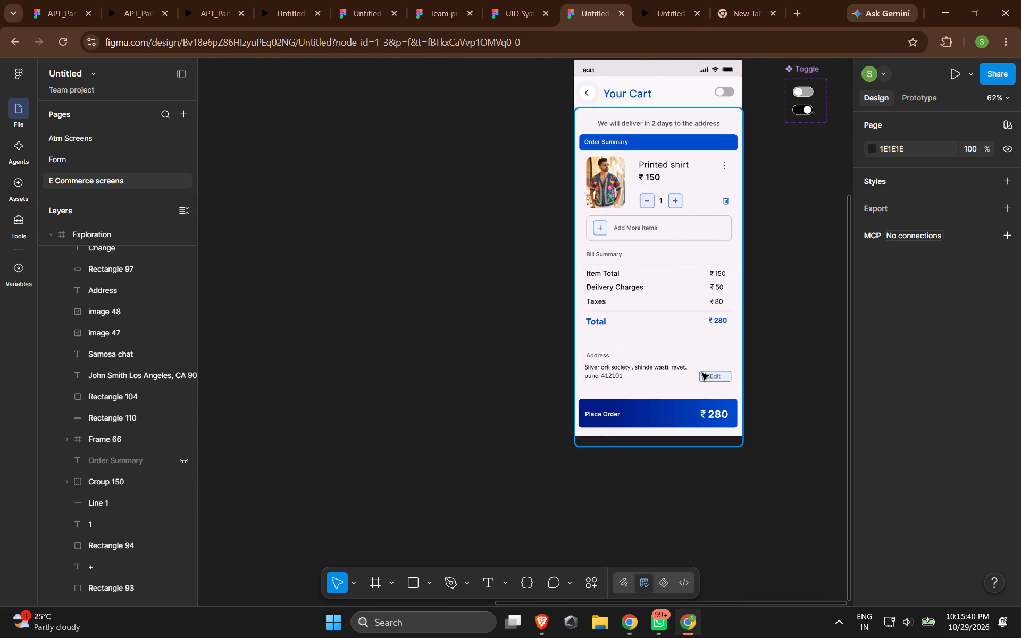
left_click(754, 368)
scroll(458, 364, "up", 5, "shift")
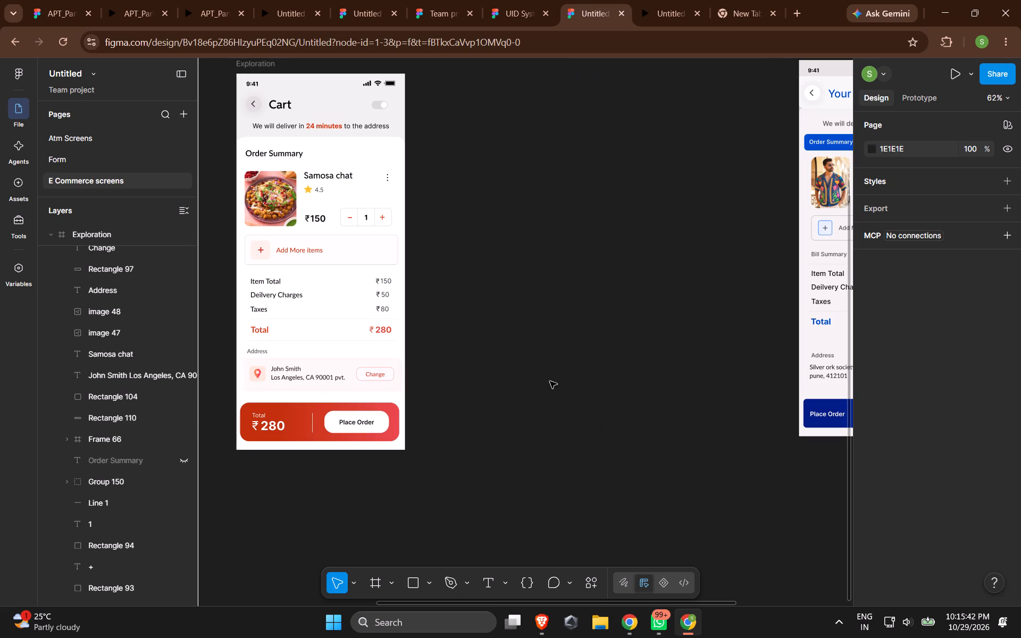
scroll(489, 379, "down", 9, "shift")
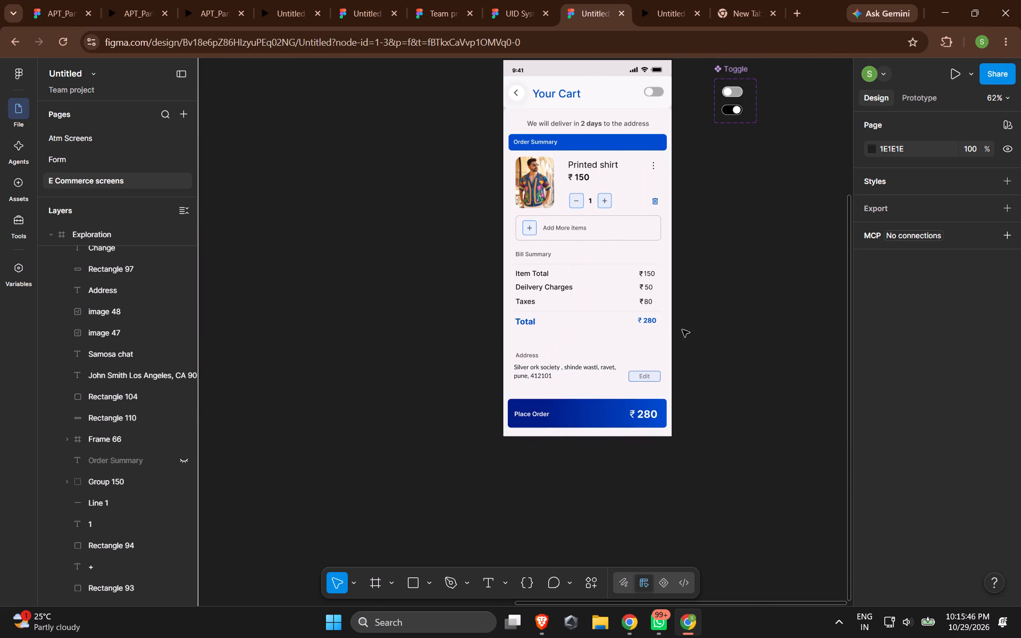
scroll(666, 326, "down", 3, "ctrl")
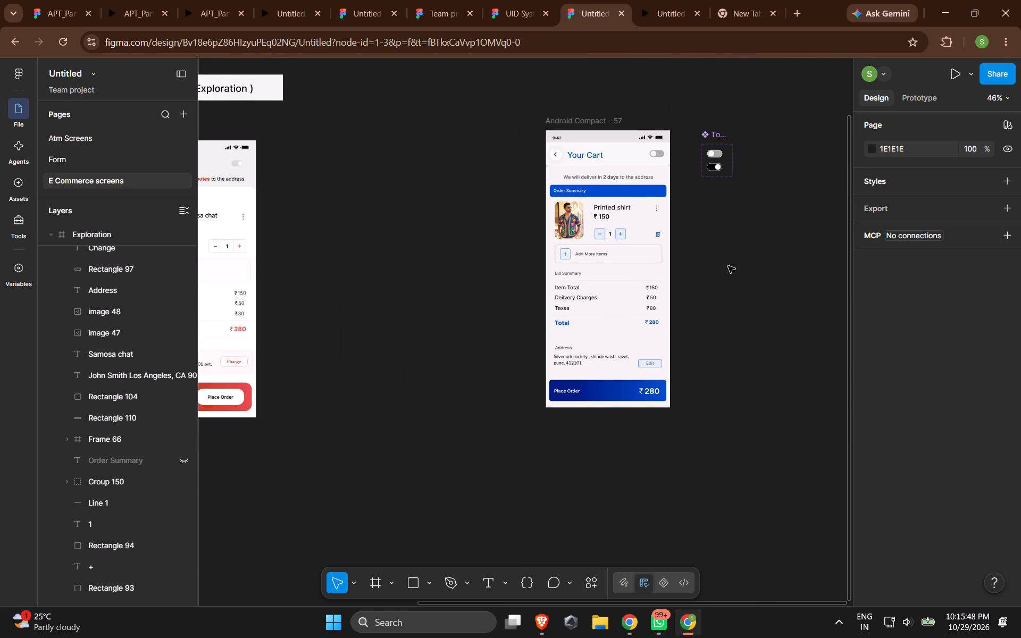
scroll(657, 299, "up", 2)
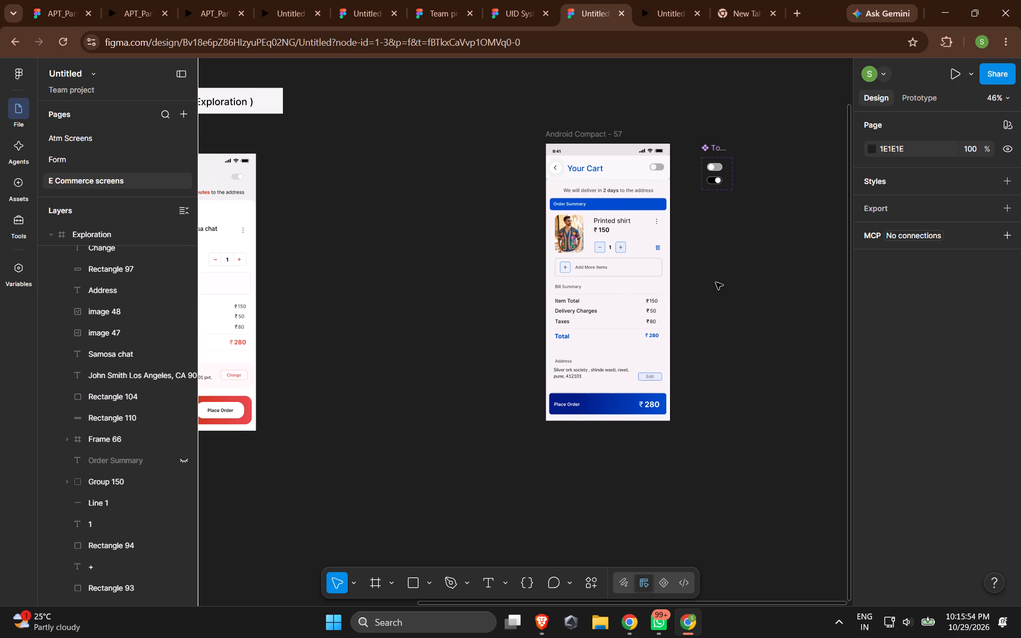
scroll(716, 282, "down", 8)
scroll(503, 250, "down", 2, "ctrl")
scroll(503, 250, "up", 2, "shift")
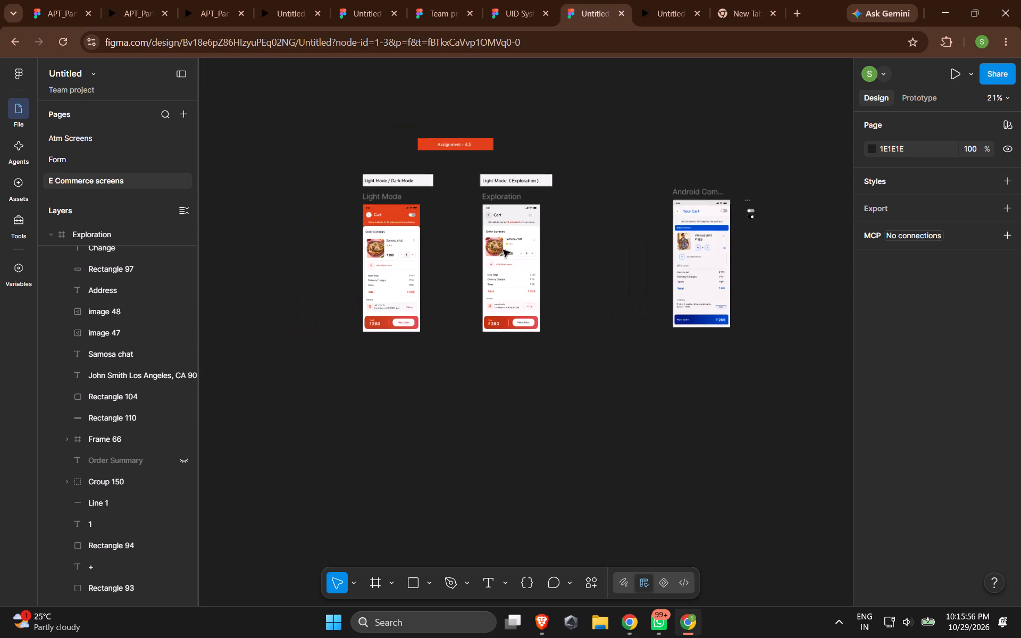
scroll(503, 250, "up", 2, "shift")
scroll(504, 249, "down", 5, "shift")
scroll(467, 255, "up", 5, "ctrl")
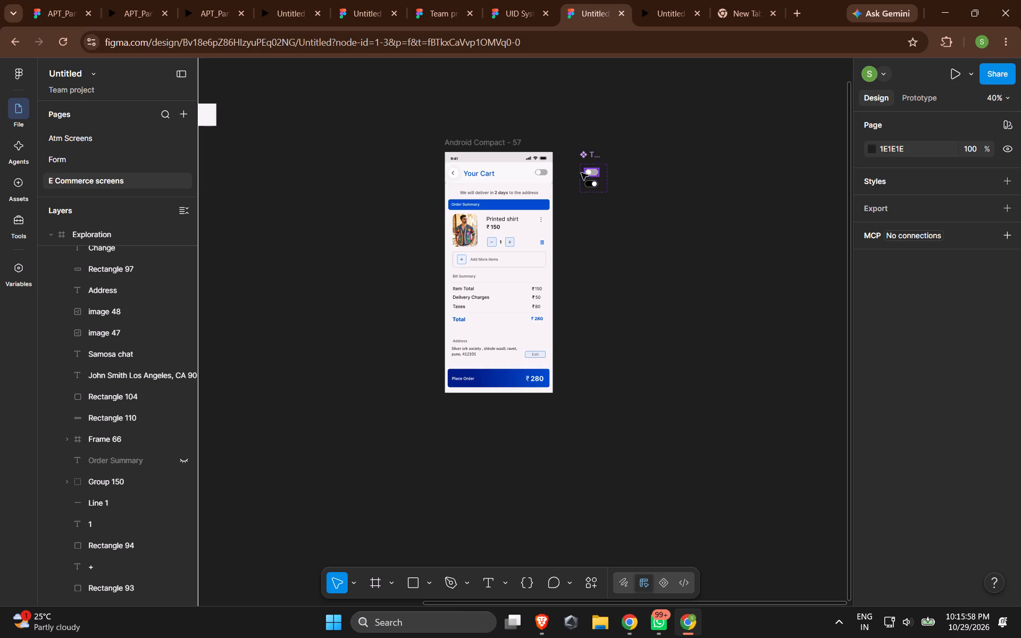
scroll(487, 198, "up", 6, "ctrl")
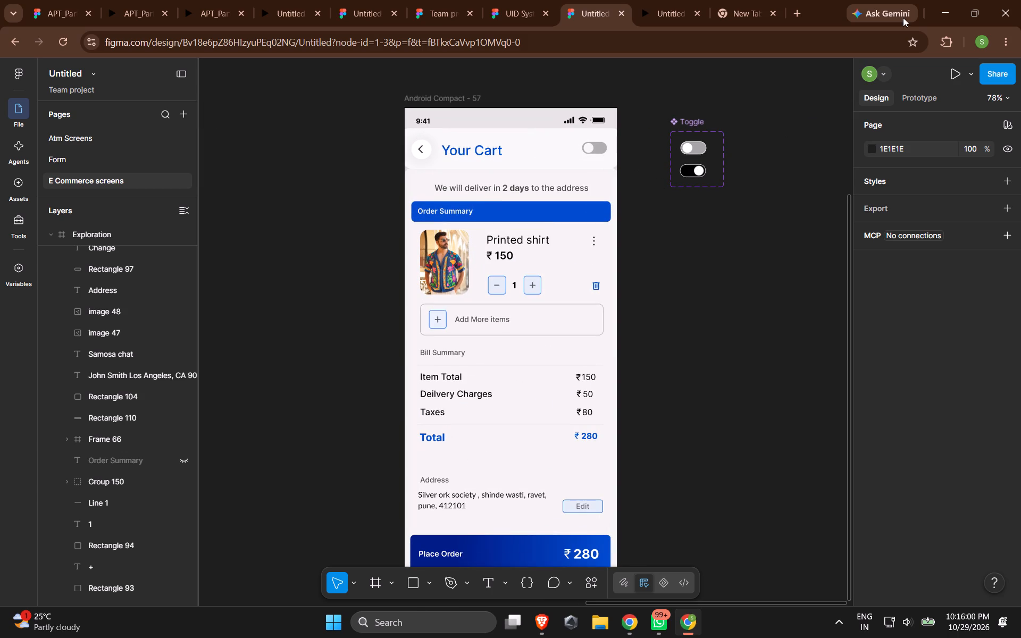
Switch to the YouTube video page in Brave and search for "how to make dark mode on figma".
left_click(745, 7)
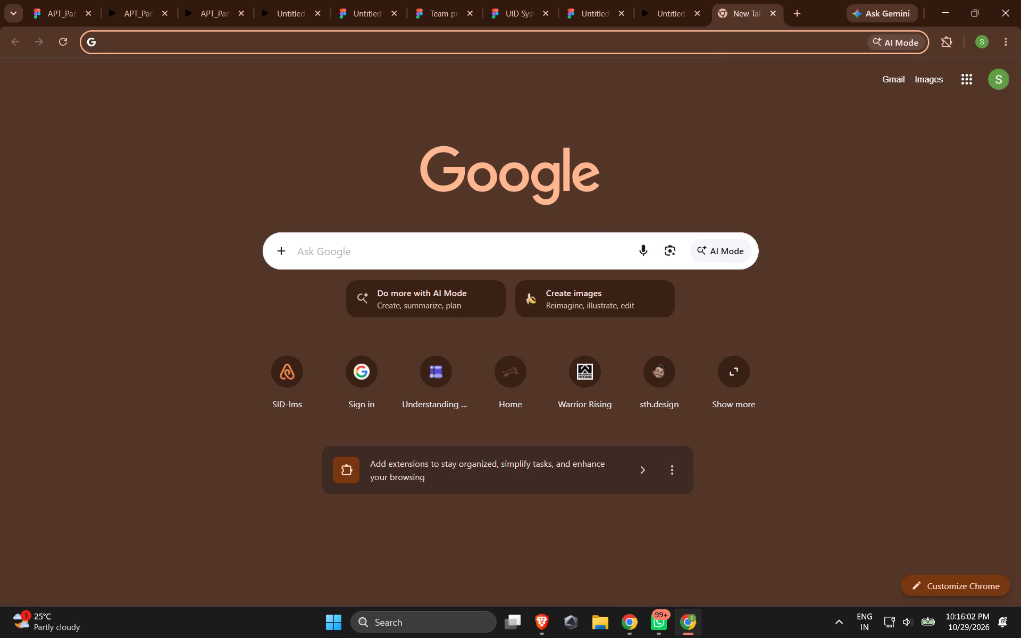
left_click(545, 615)
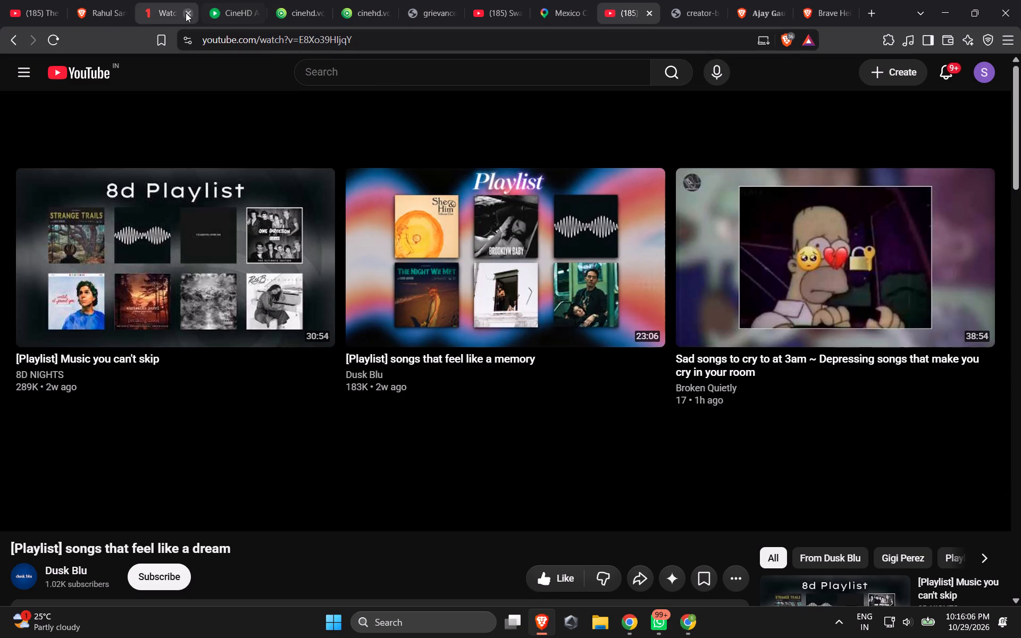
left_click(467, 2)
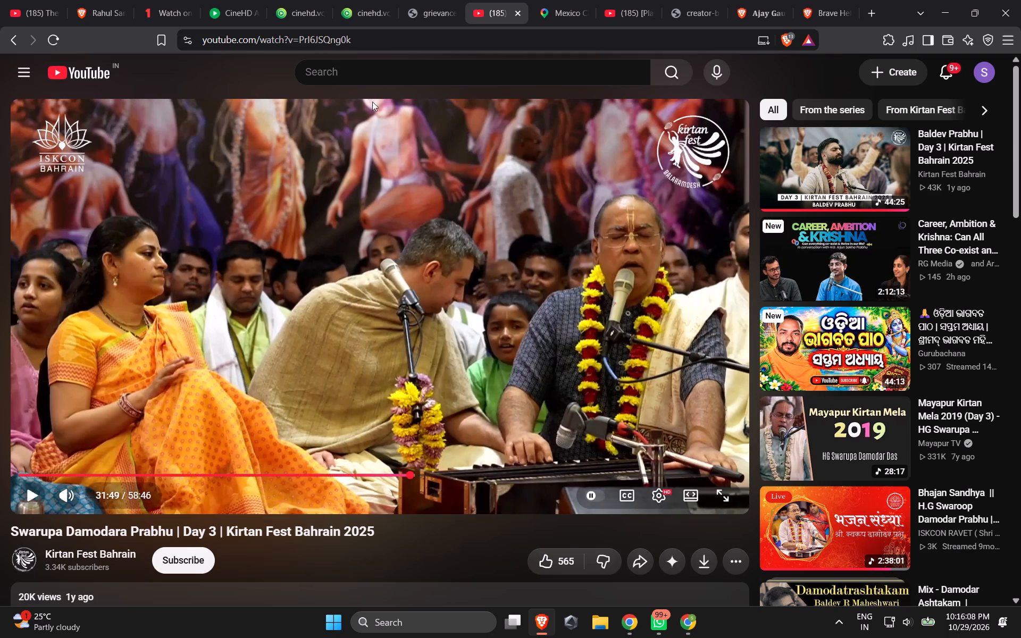
left_click(370, 75)
type("how")
key("space")
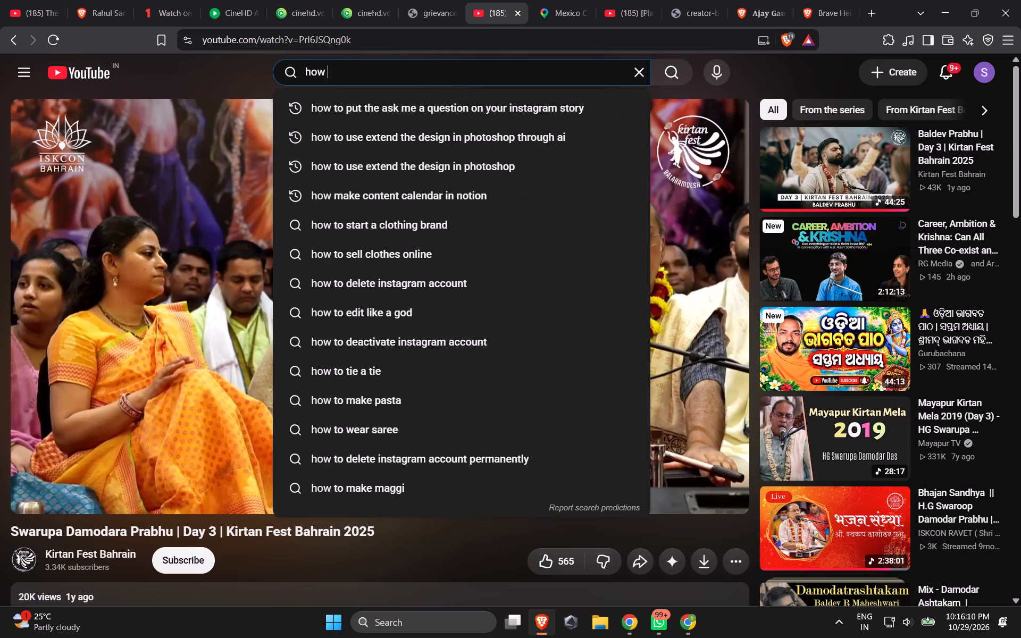
type("to make")
key("space")
type("dark on")
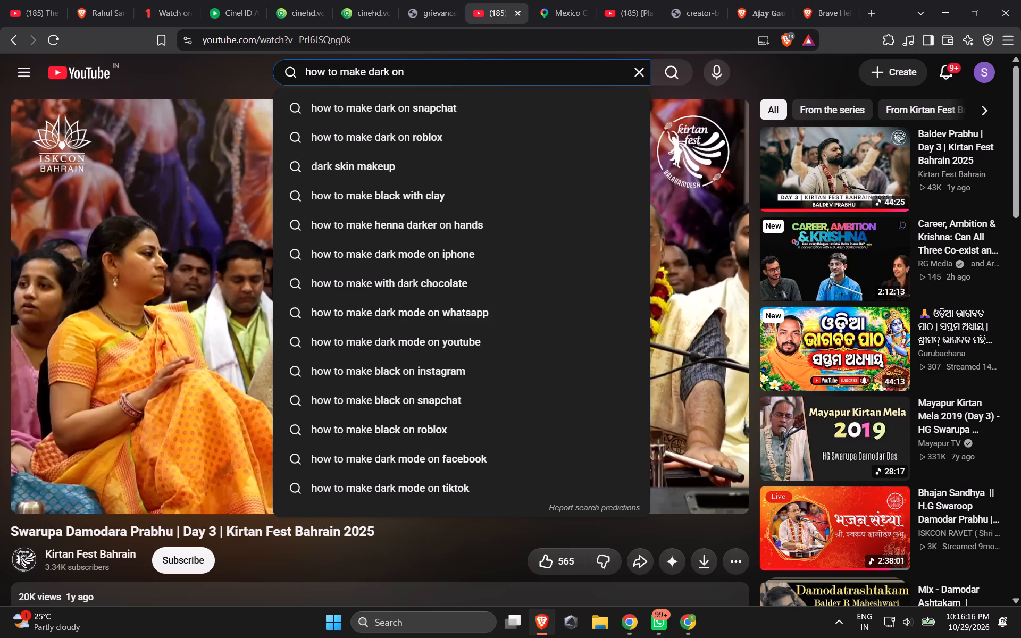
key("BackSpace")
key("BackSpace")
type("mode on fig")
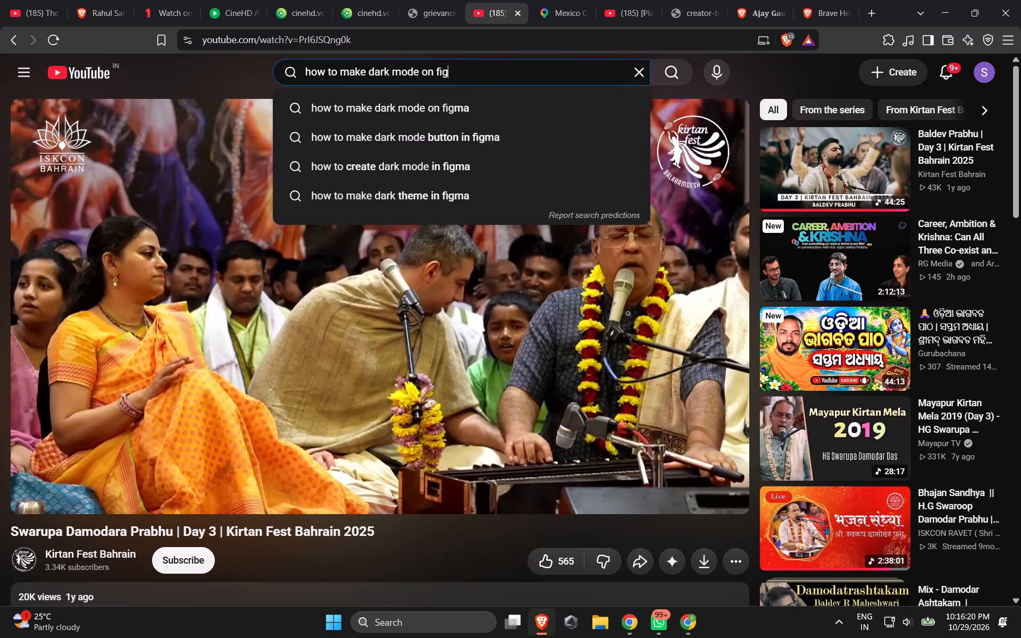
key("space")
key("BackSpace")
key("BackSpace")
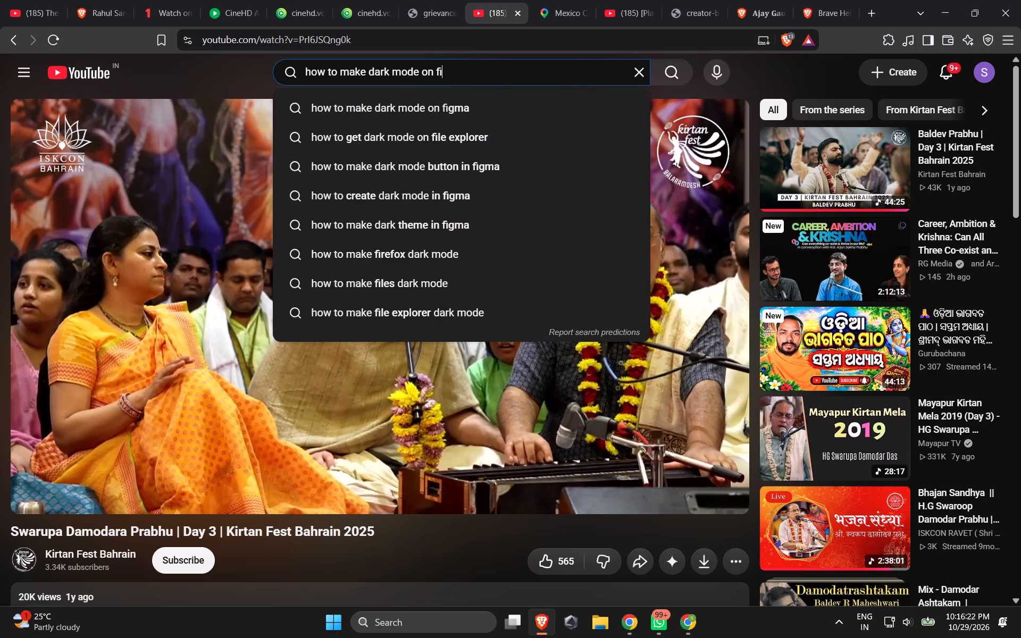
left_click(382, 104)
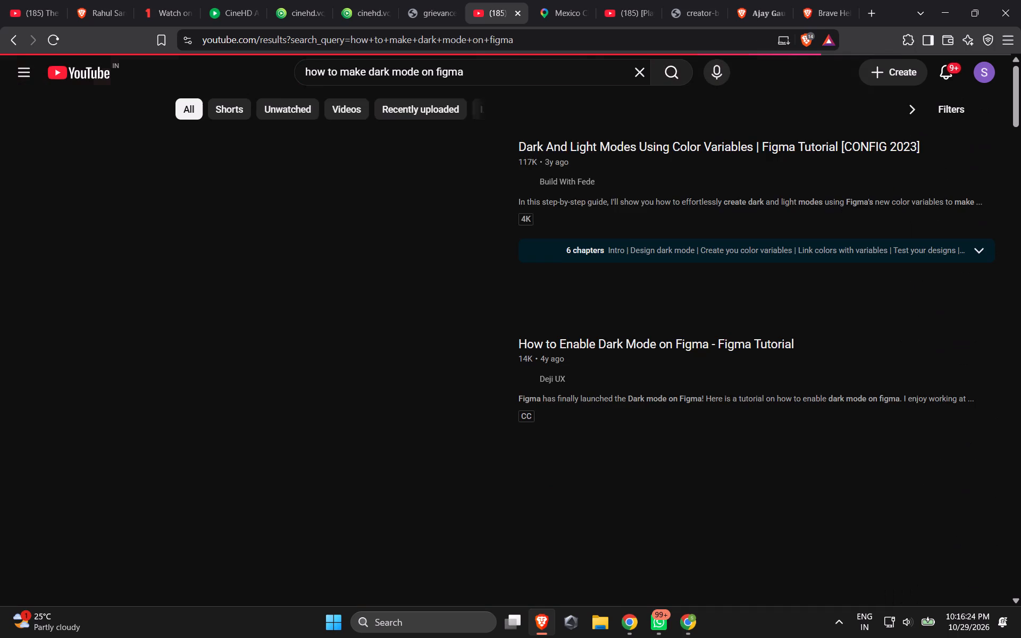
Refine the YouTube search to "how to make dark mode on figma for app".
left_click(467, 72)
key("space")
type("for")
key("space")
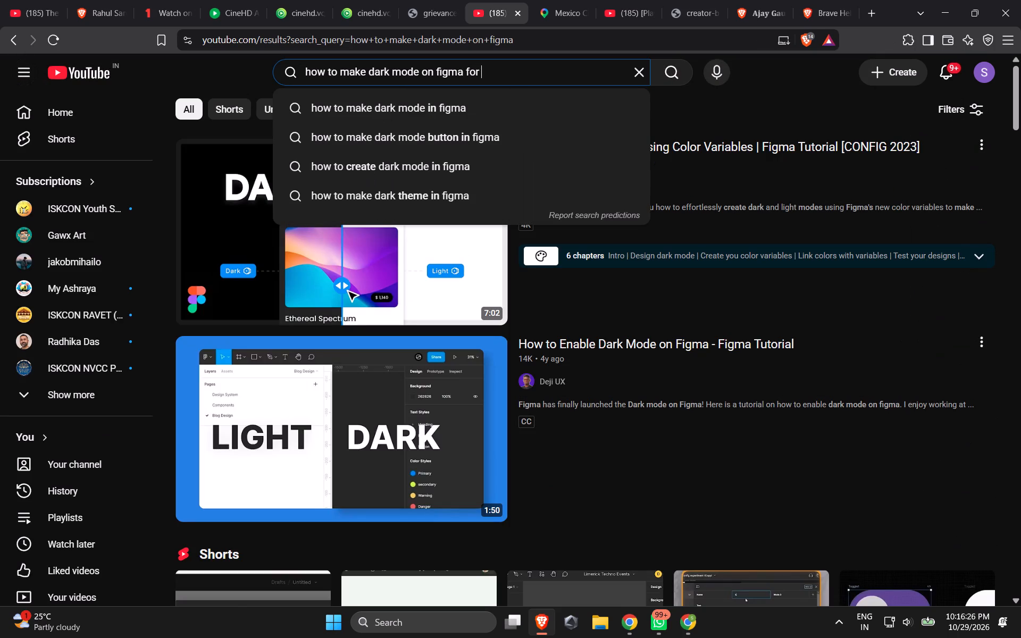
type("app")
key("space")
key("Return")
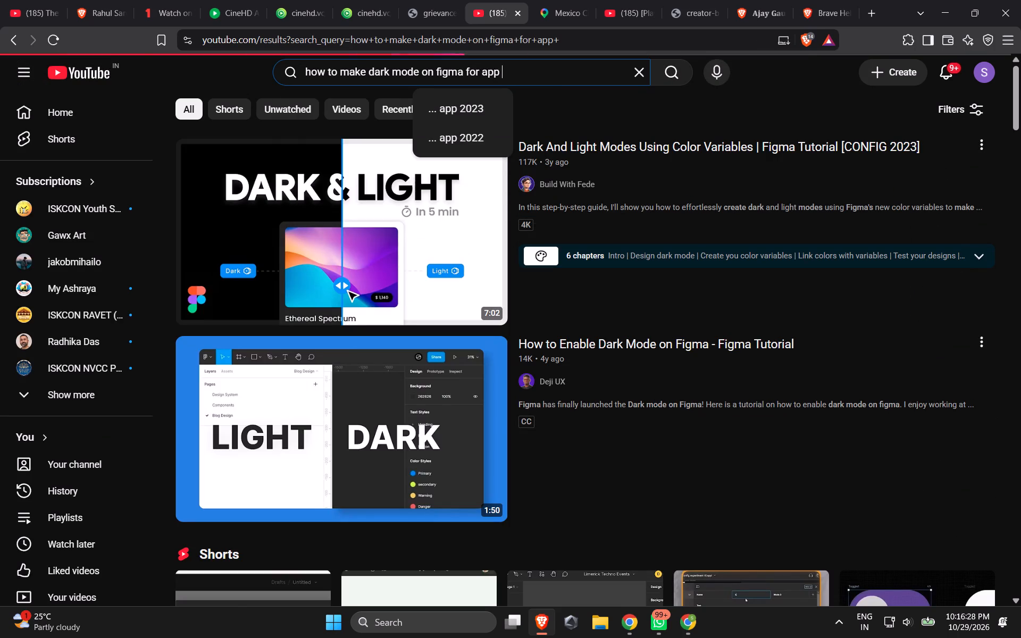
Watch the short "Light mode and Dark mode in figma" from the search results, replaying the toggle part, and return to the results.
scroll(558, 189, "down", 1)
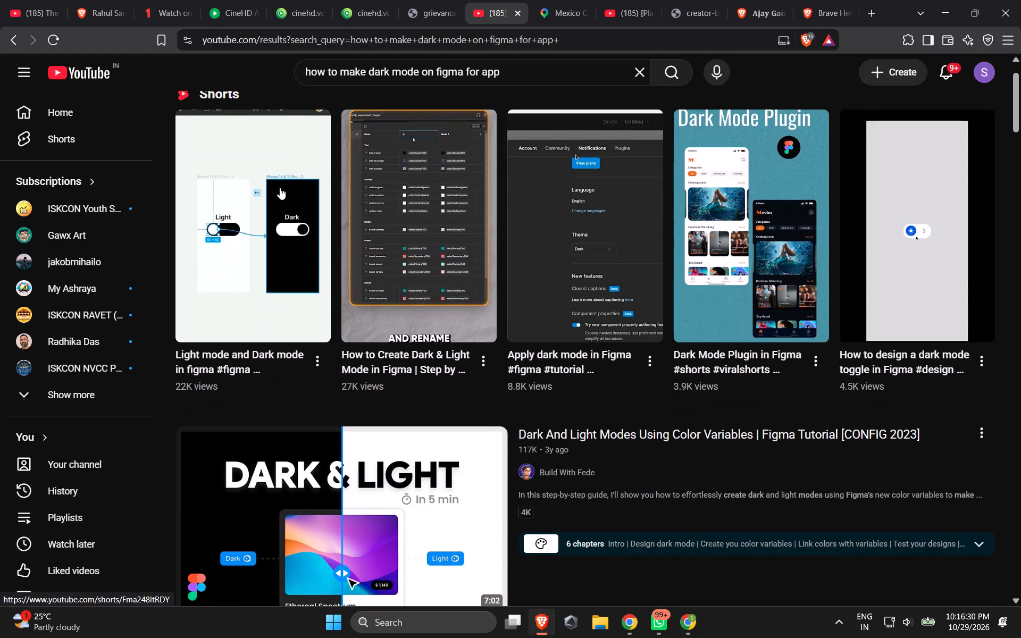
left_click(269, 229)
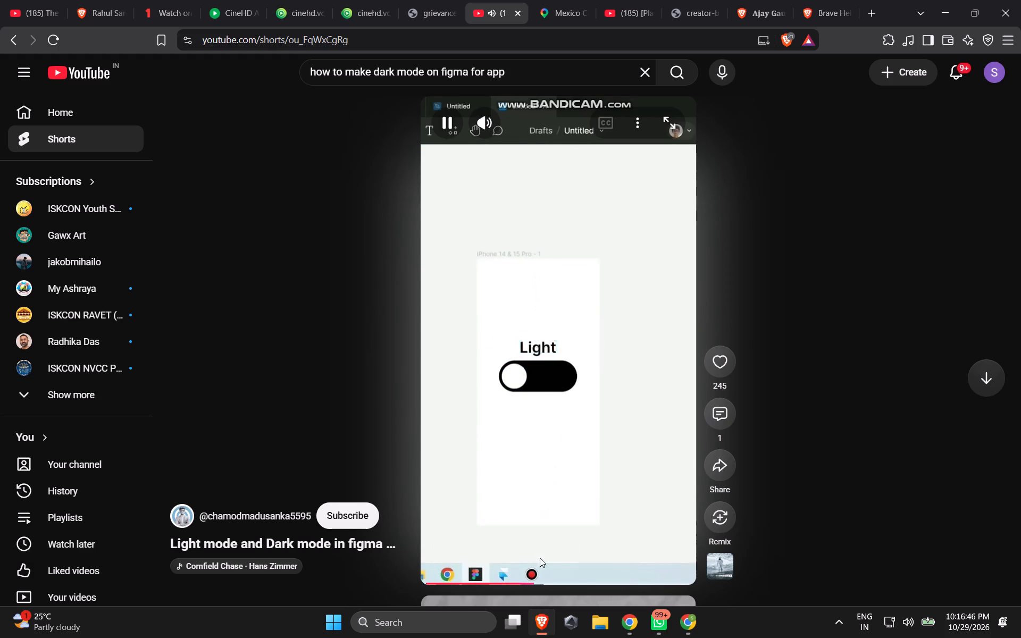
left_click_drag(573, 587, 612, 587)
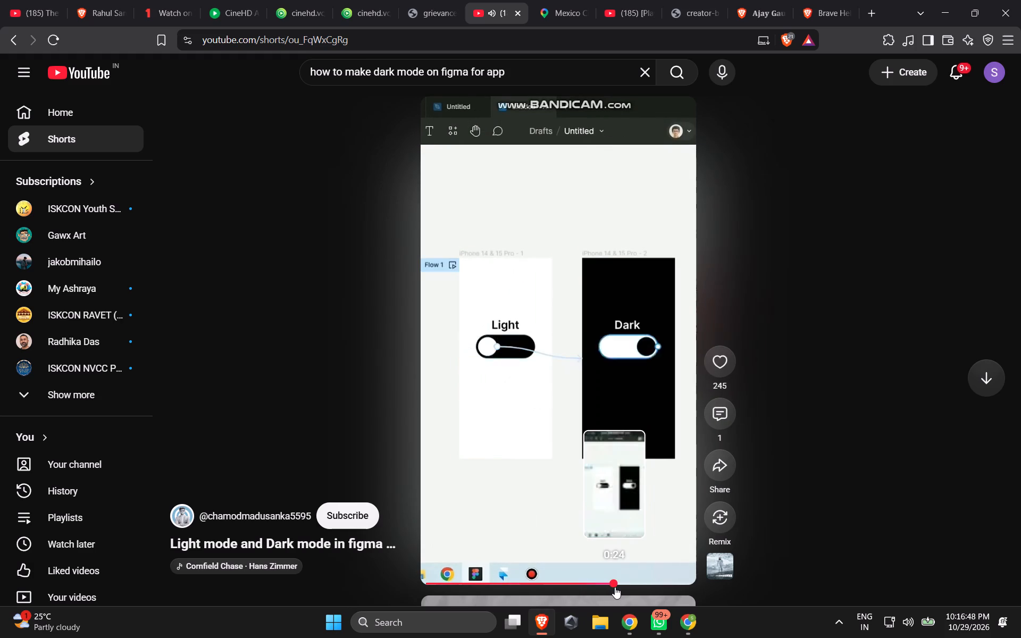
left_click_drag(615, 587, 572, 587)
left_click(572, 587)
left_click_drag(572, 587, 531, 587)
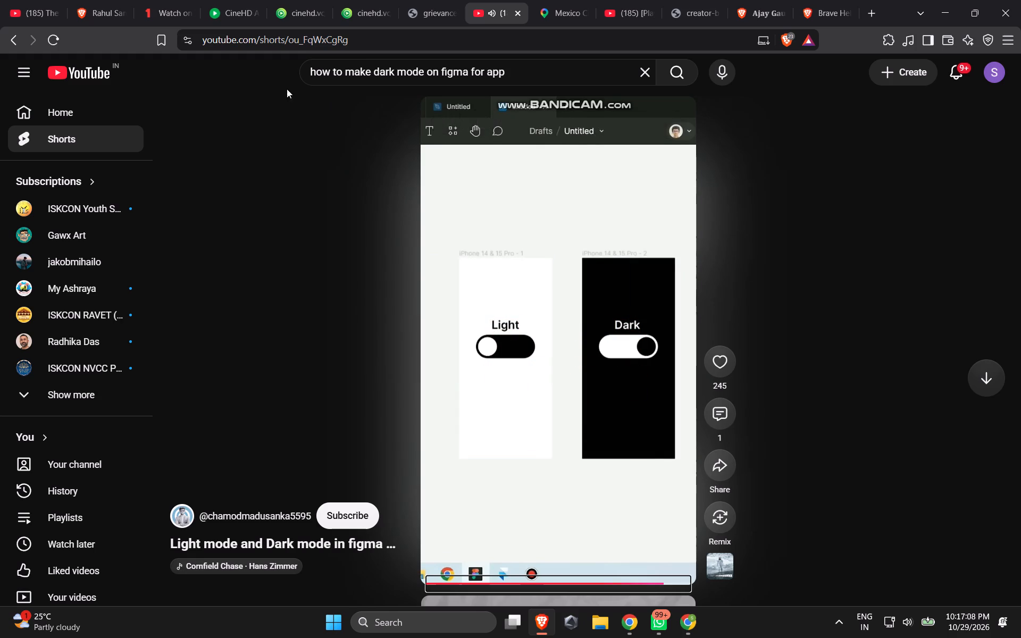
left_click(14, 39)
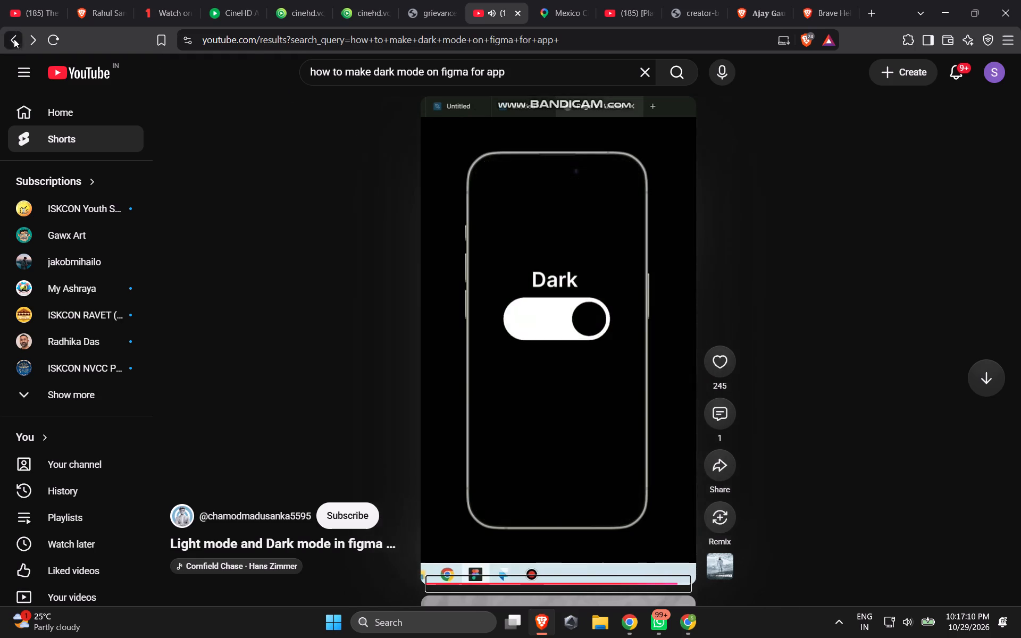
Watch "Dark And Light Modes Using Color Variables", skipping ahead through designing dark mode to the section on creating color variables.
scroll(440, 303, "down", 4)
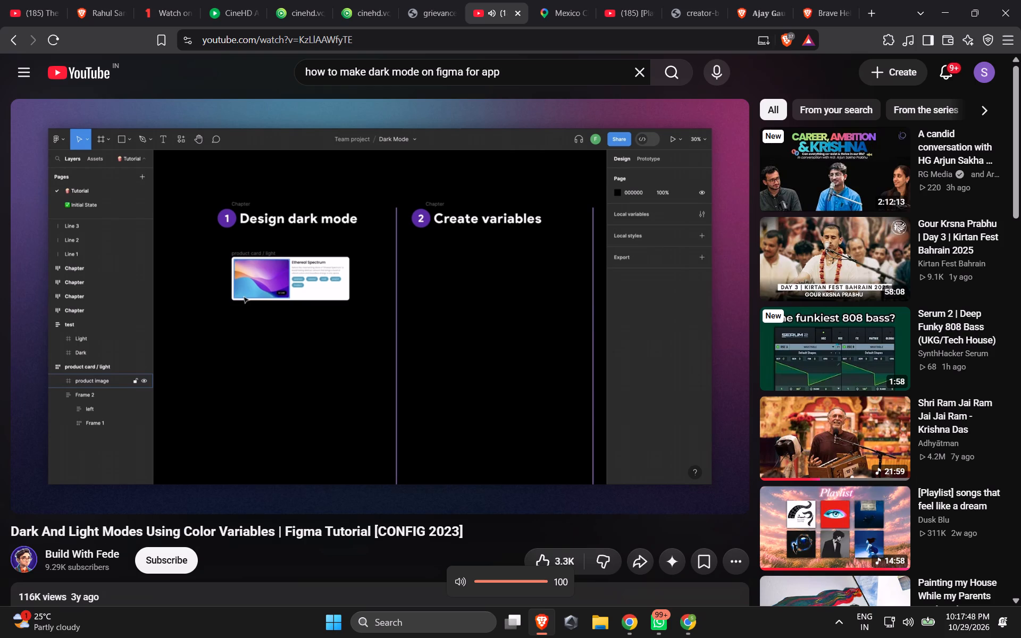
key("Right")
key("Right")
key("Right")
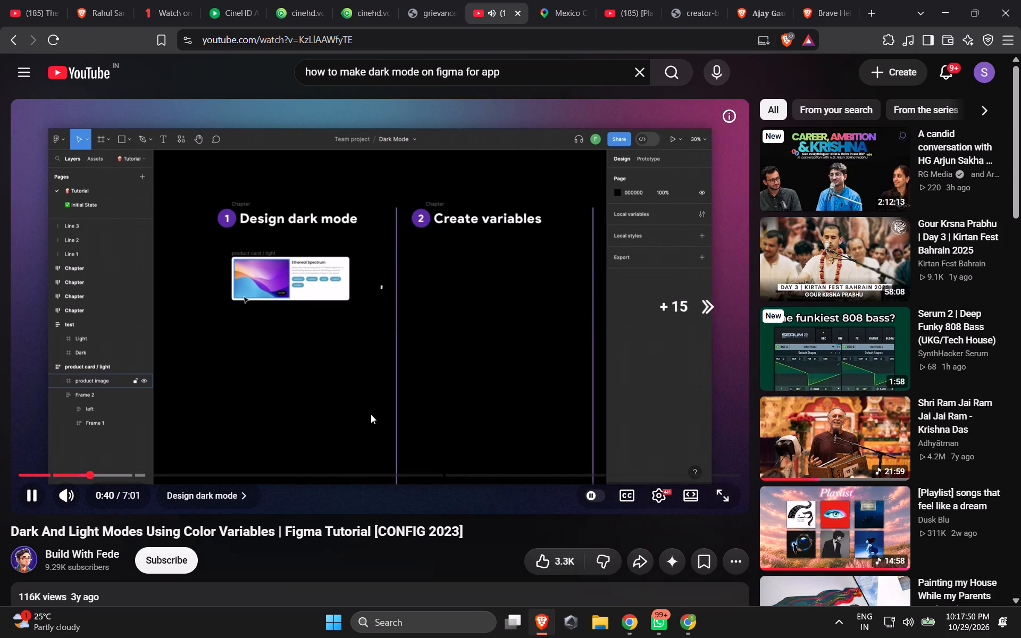
key("Right")
key("Right")
key("Right")
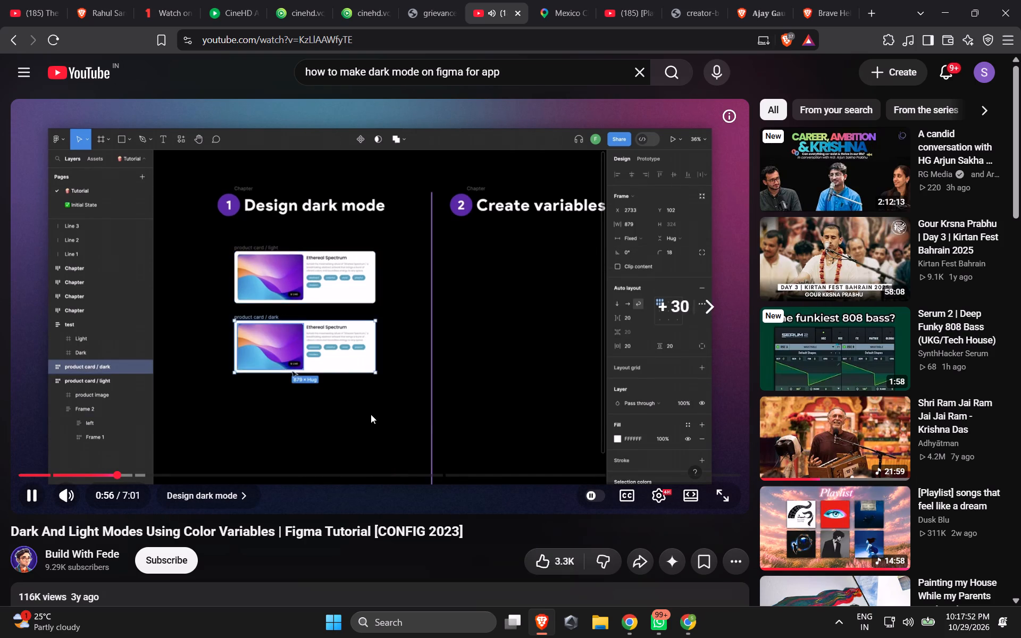
key("Left")
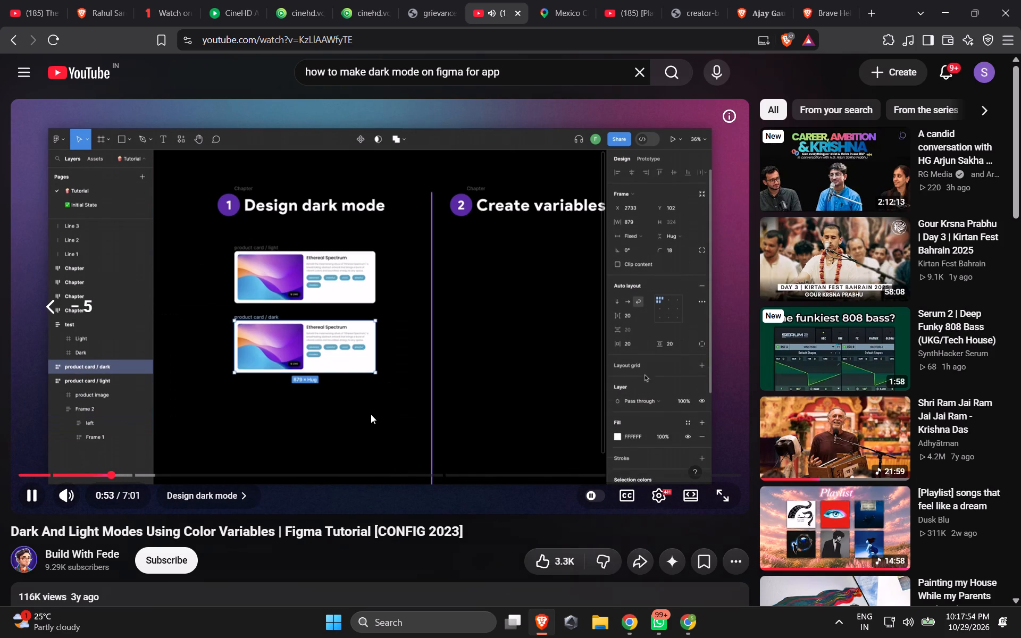
key("Right")
key("Right")
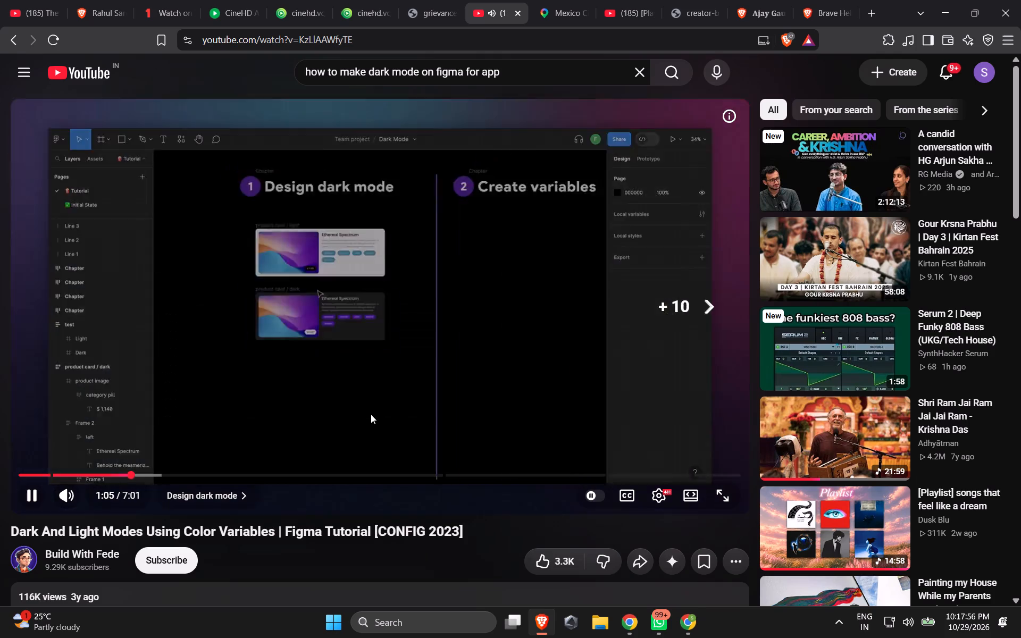
key("Right")
key("Right")
key("Right")
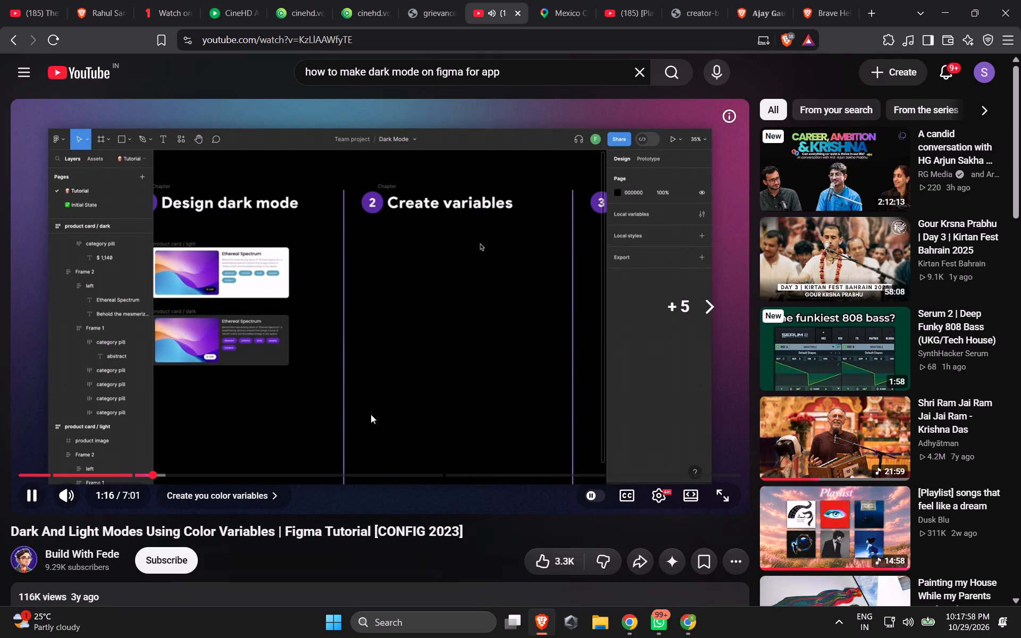
key("Right")
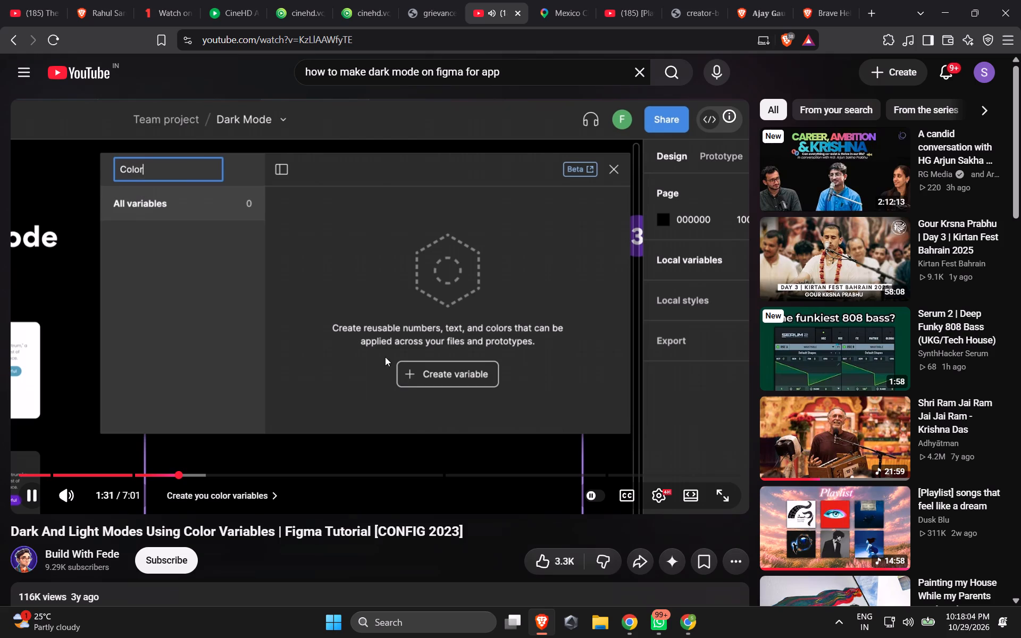
left_click(315, 392)
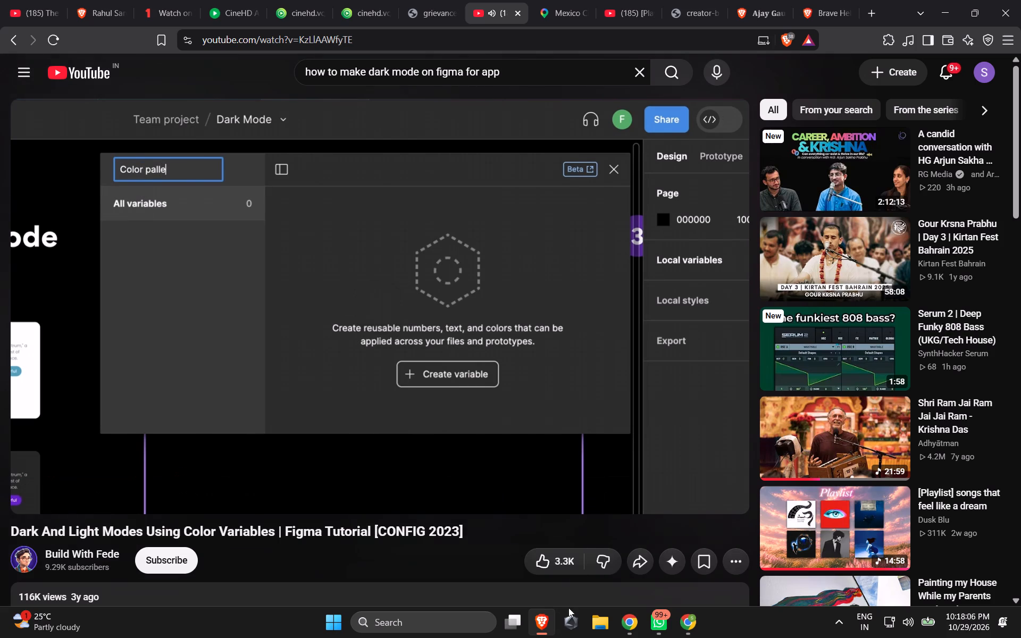
Switch to Chrome and open the variables of the reference Figma file that holds the Light Mode and Exploration Cart screens.
left_click(696, 622)
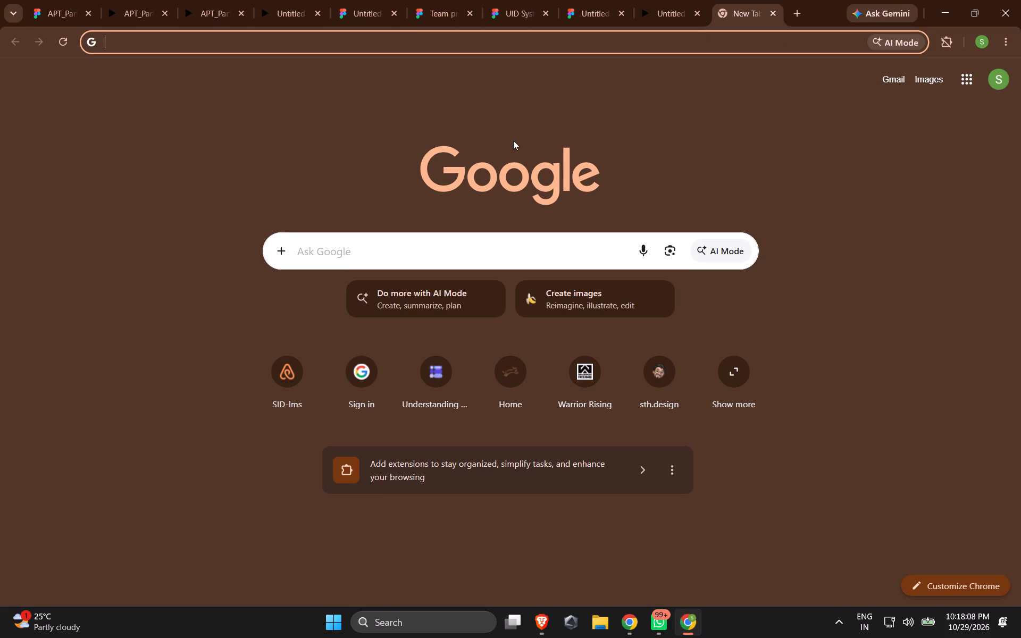
left_click(598, 0)
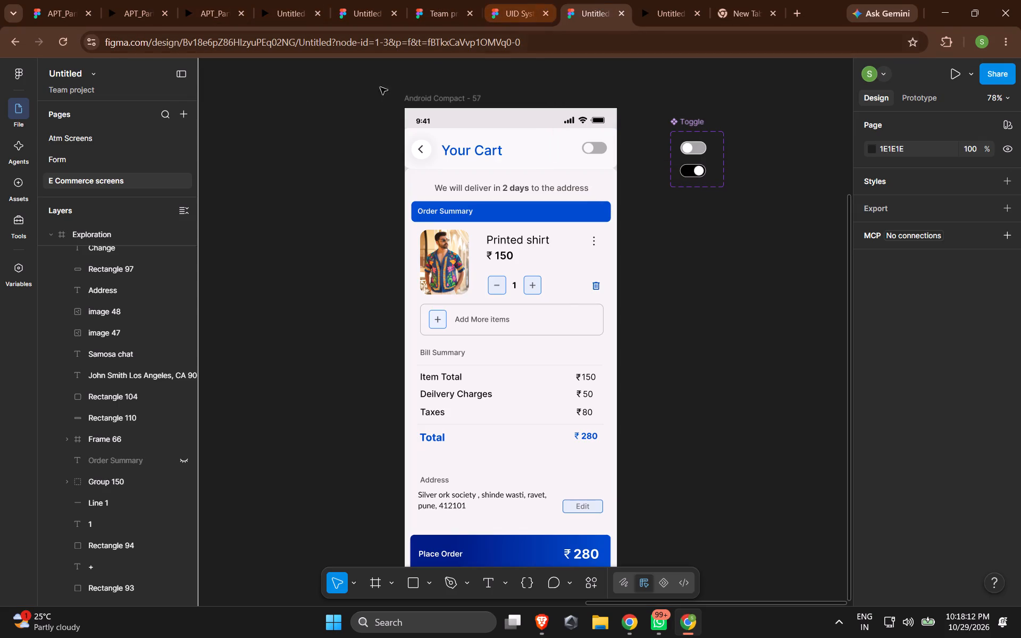
left_click(424, 10)
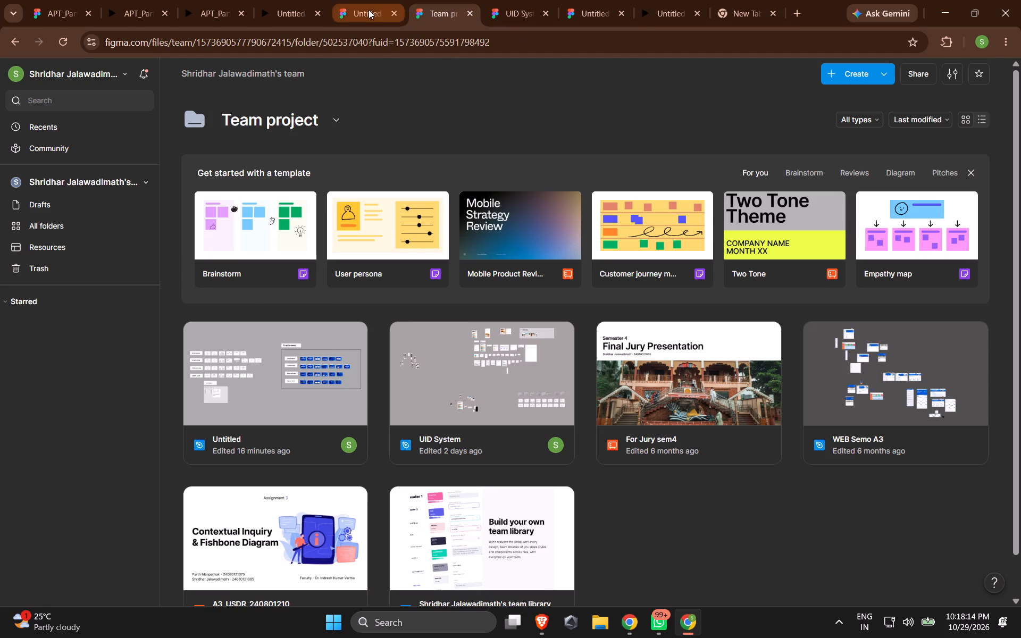
left_click(369, 10)
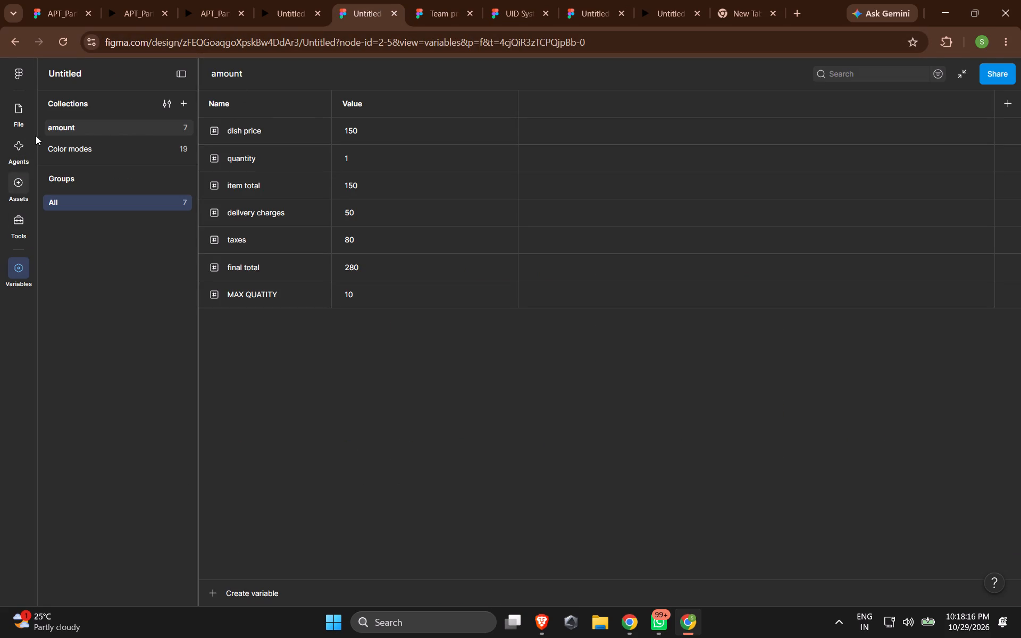
left_click(31, 108)
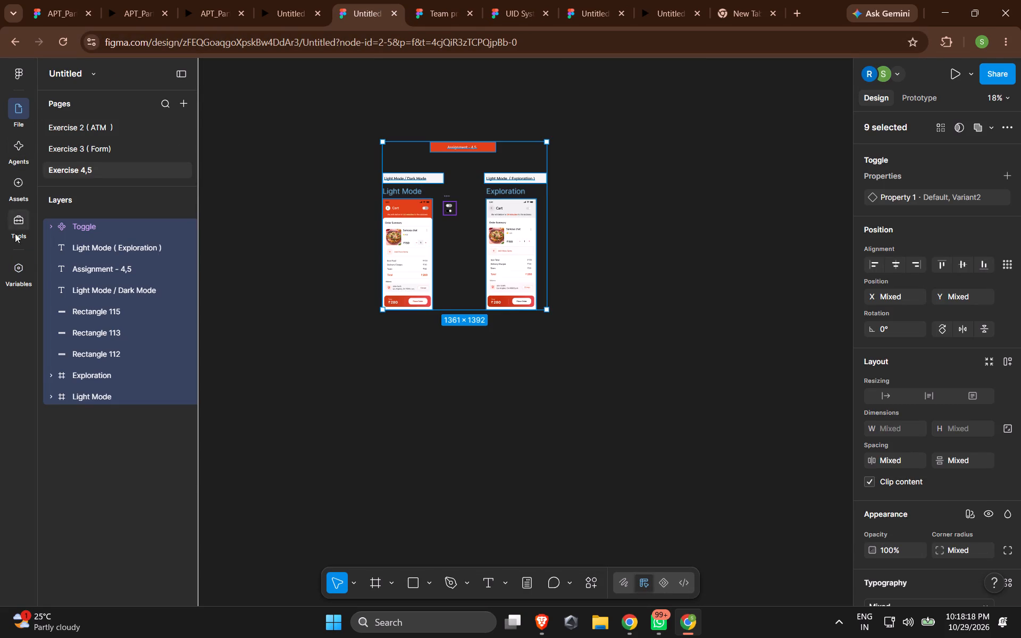
left_click(18, 266)
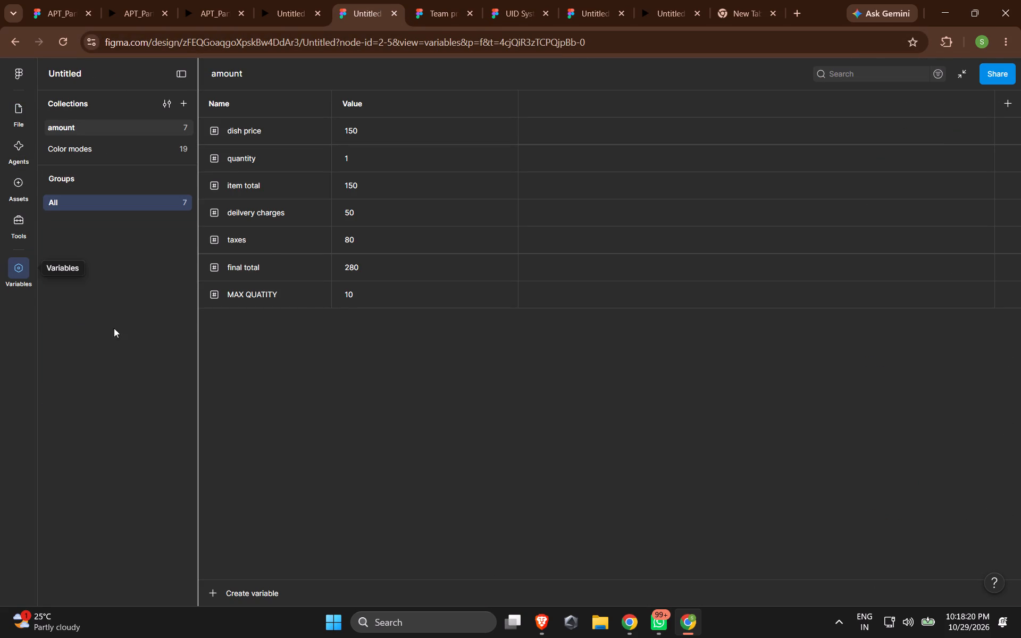
Examine the amount and Color modes variable collections, reading through the Light and Dark values of the color variables.
left_click(103, 150)
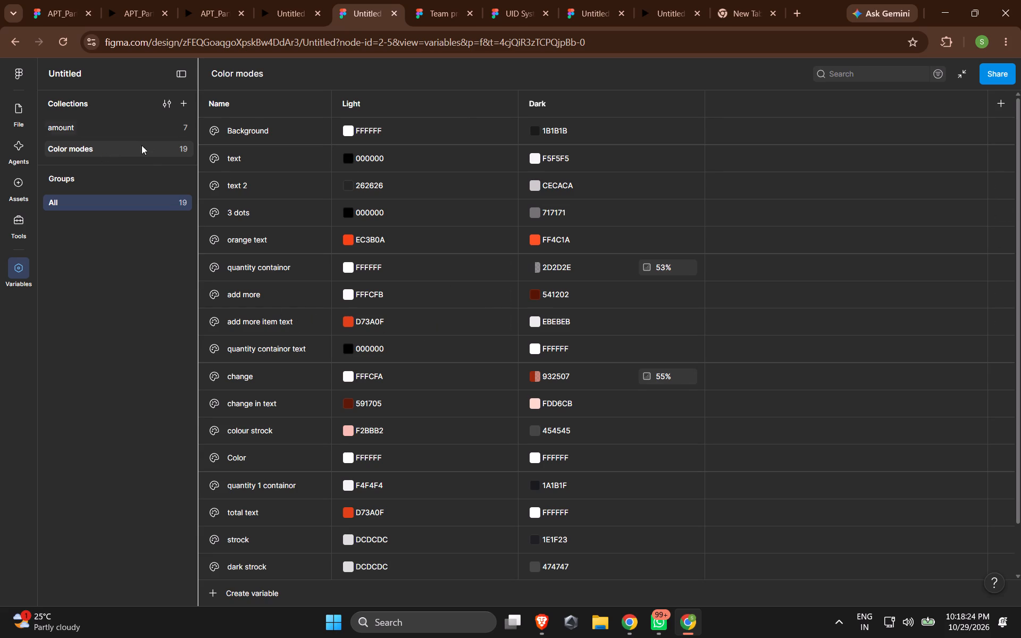
left_click(105, 127)
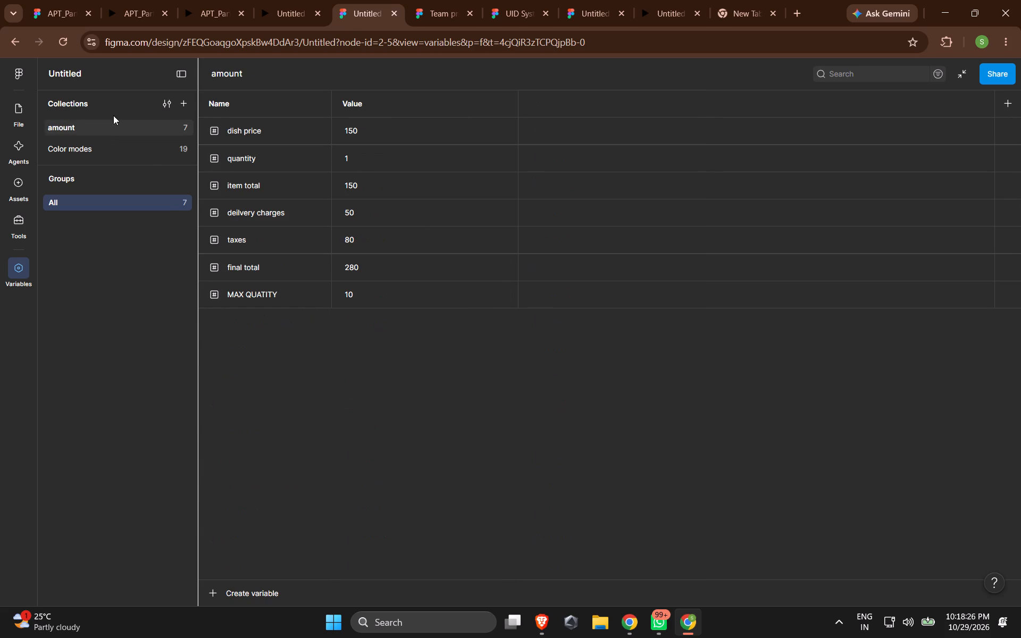
left_click(105, 149)
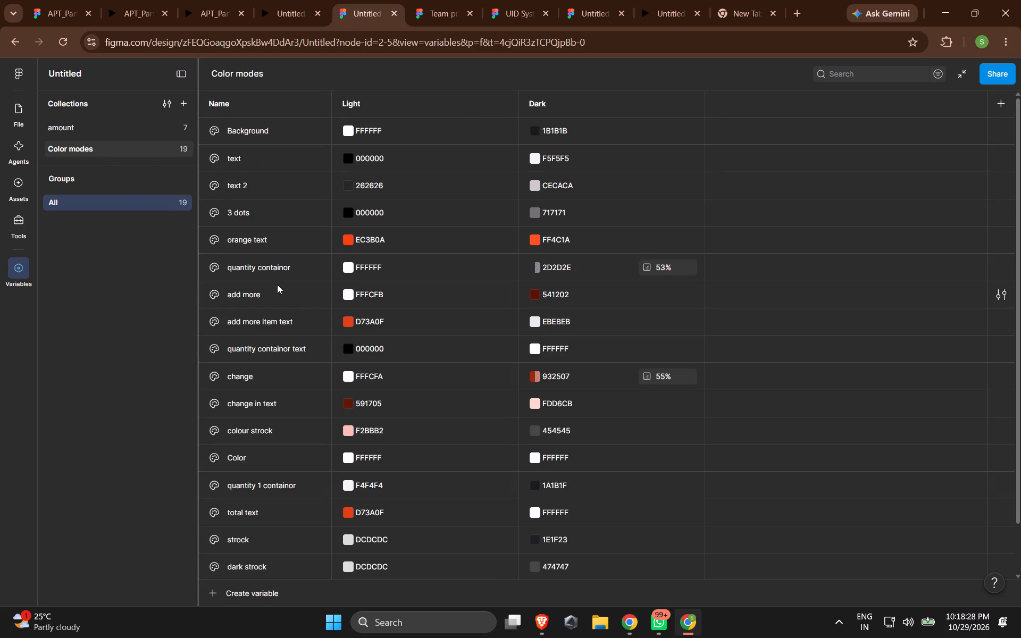
scroll(279, 283, "down", 7)
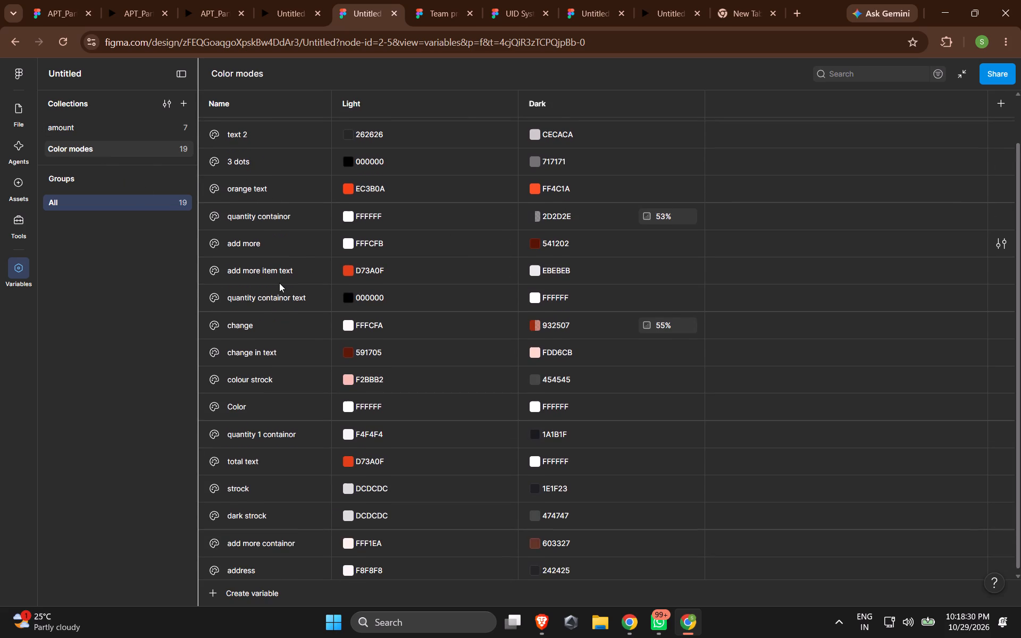
scroll(279, 283, "down", 2)
scroll(278, 334, "up", 9)
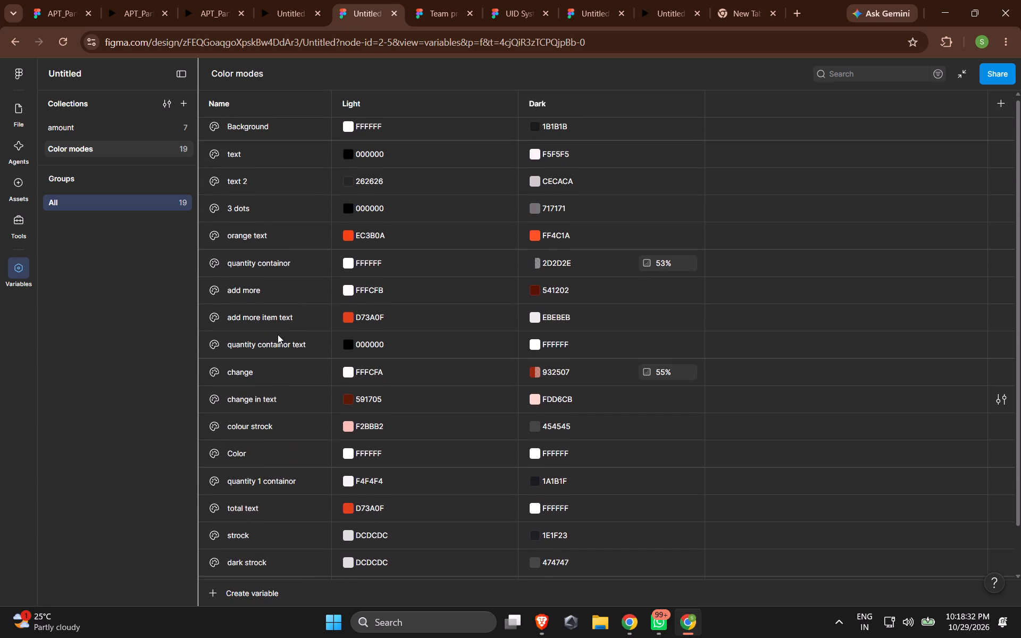
scroll(278, 334, "up", 1)
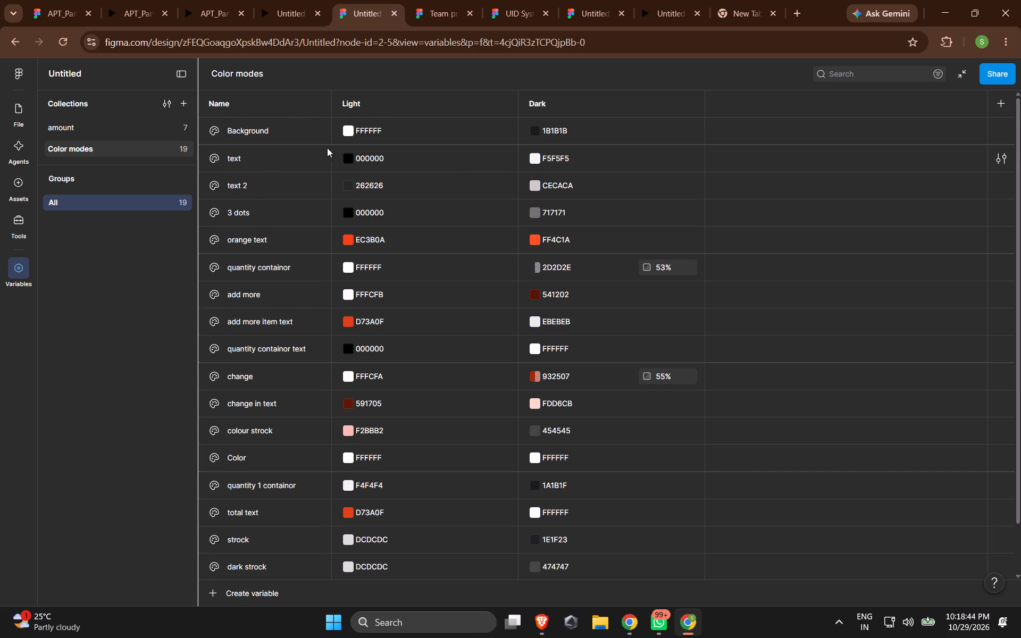
scroll(490, 319, "down", 3)
scroll(465, 316, "up", 4)
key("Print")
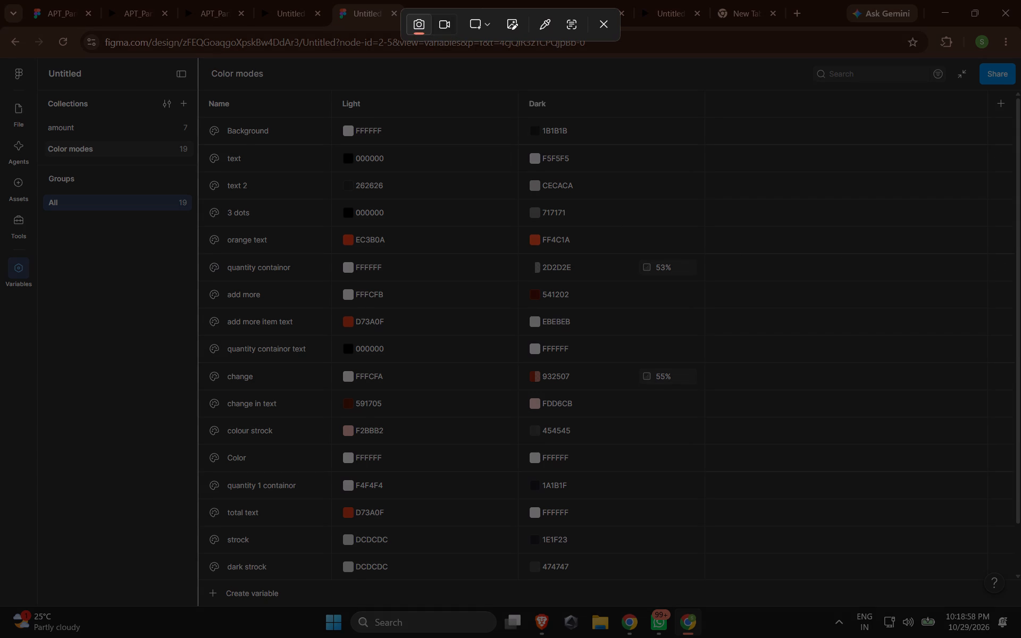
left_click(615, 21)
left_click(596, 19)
Examine the prototype connections of the Toggle component and the Light Mode Cart screen on the Exercise 4,5 page.
left_click(17, 107)
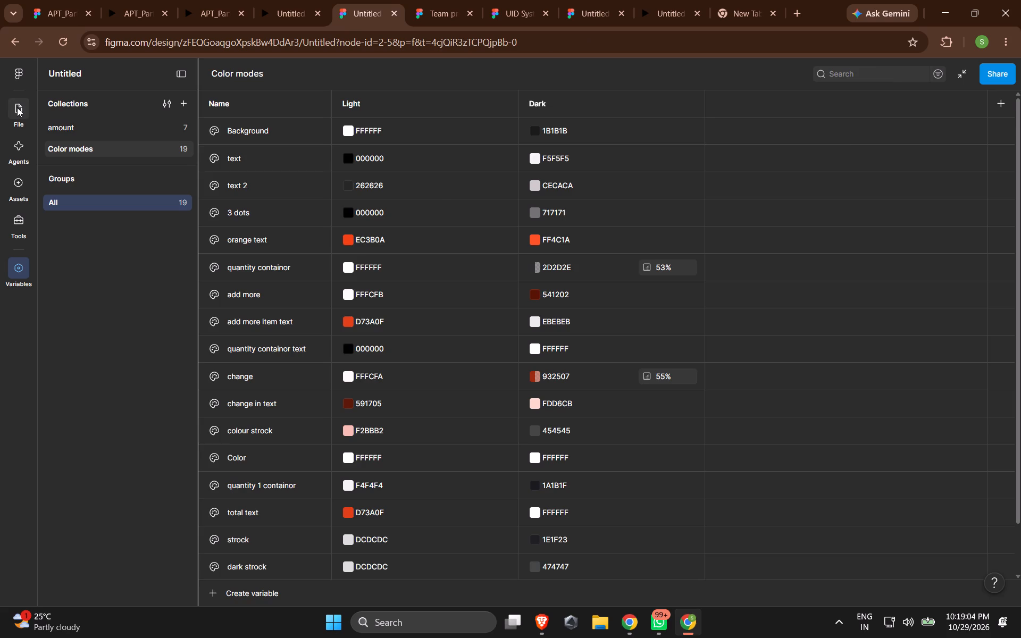
left_click(595, 195)
left_click(910, 99)
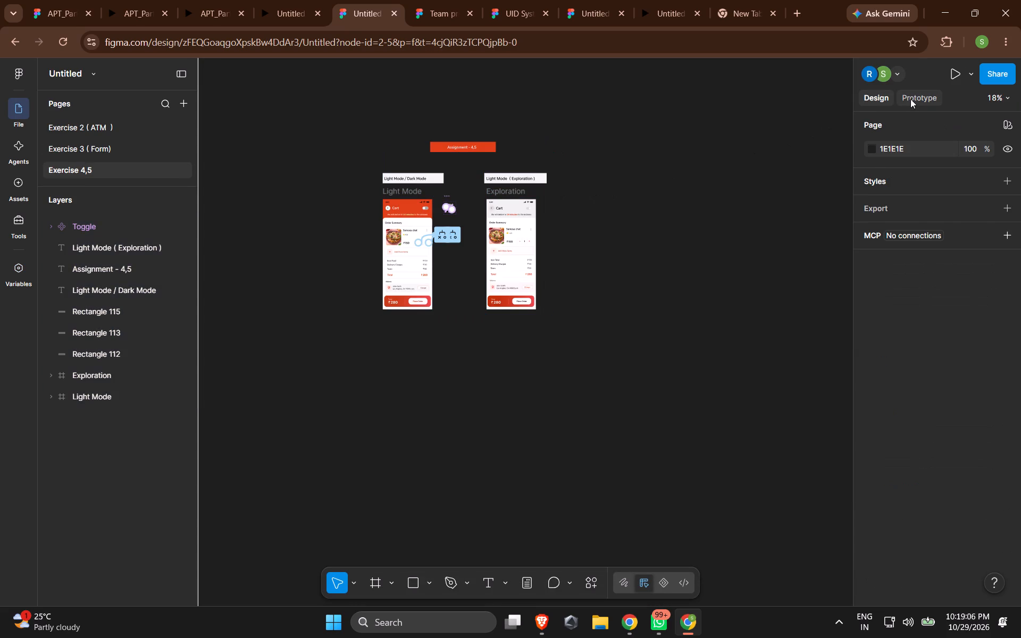
scroll(423, 233, "up", 13, "ctrl")
scroll(523, 165, "up", 2, "ctrl")
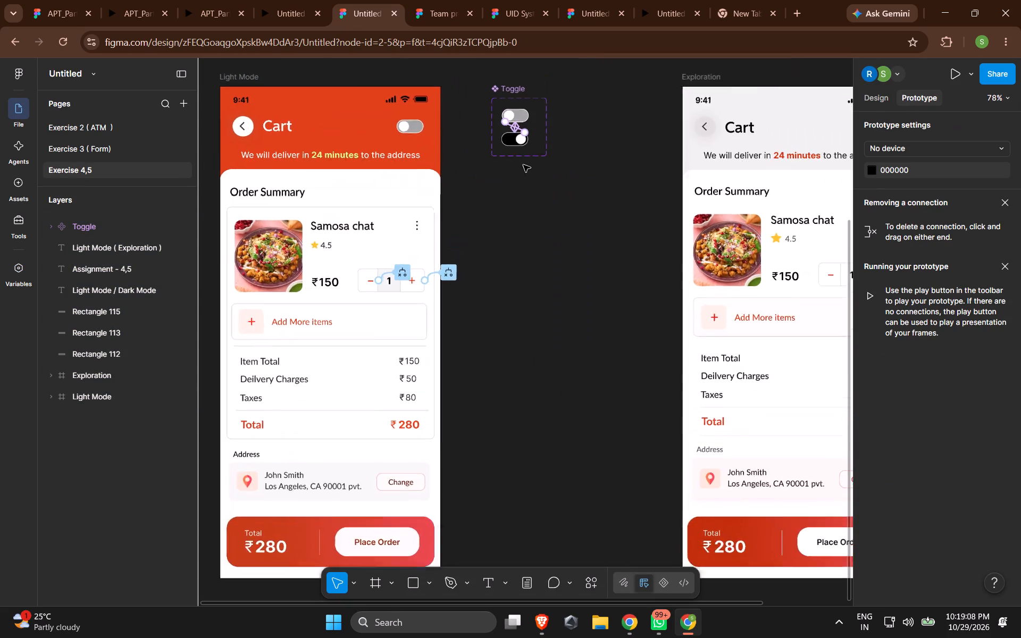
scroll(523, 165, "up", 8, "ctrl")
scroll(508, 179, "up", 5)
scroll(507, 279, "down", 5, "ctrl")
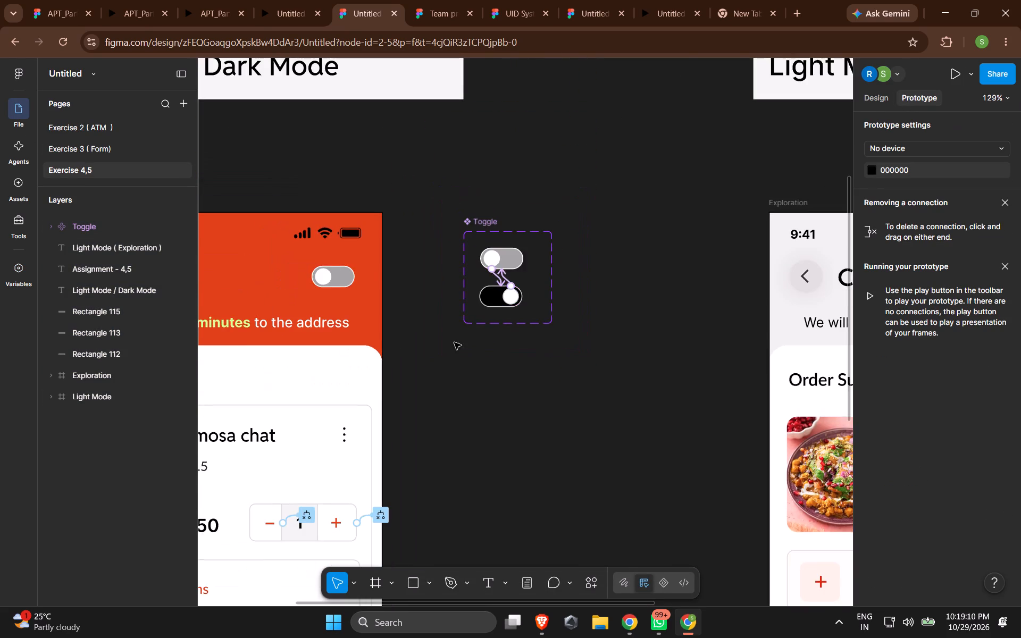
scroll(455, 342, "up", 6, "shift")
scroll(462, 387, "up", 4, "ctrl")
scroll(465, 367, "down", 12, "ctrl")
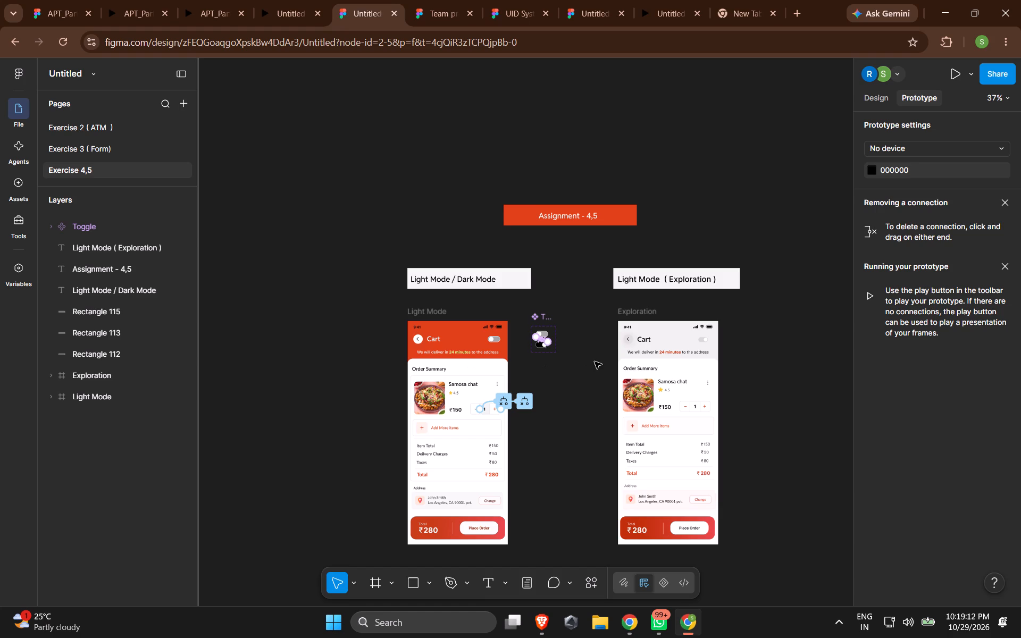
scroll(487, 416, "up", 5, "ctrl")
scroll(441, 284, "down", 3, "ctrl")
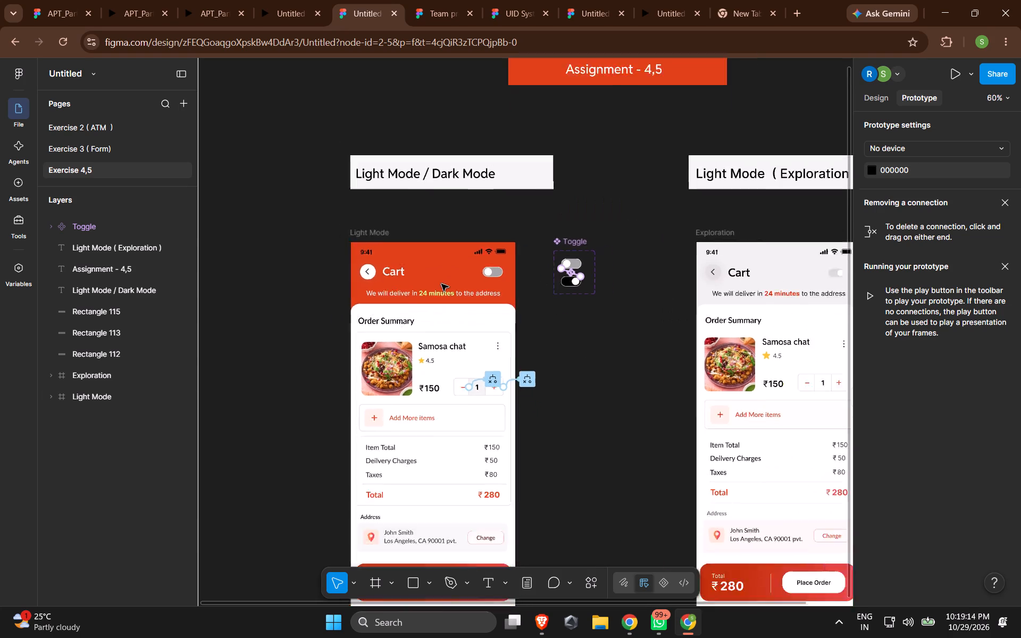
scroll(441, 284, "down", 2, "ctrl")
left_click(878, 100)
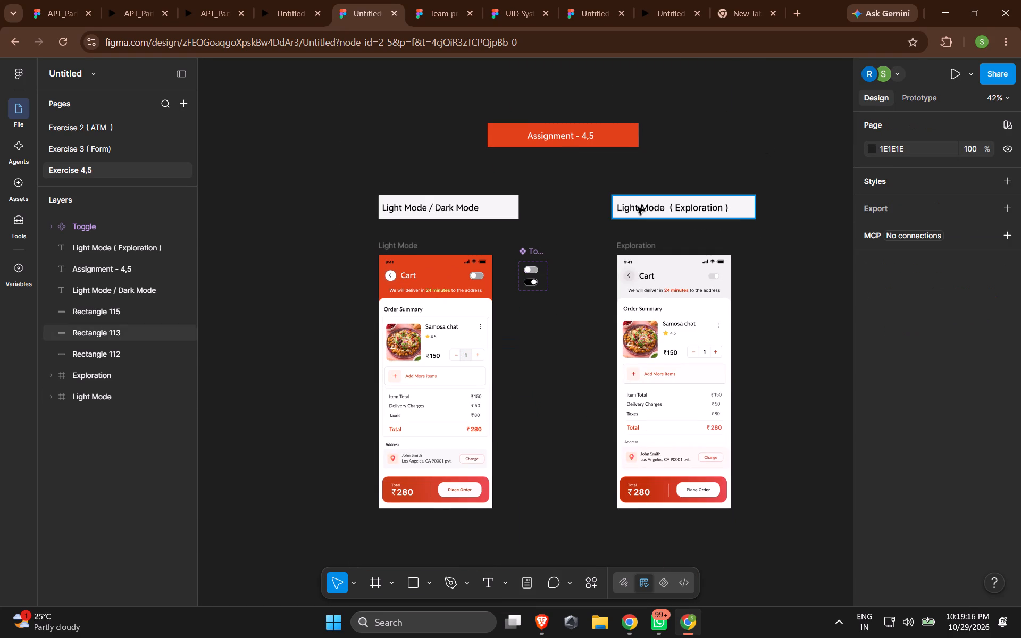
Open the Color modes variable collection of the reference file.
left_click(585, 310)
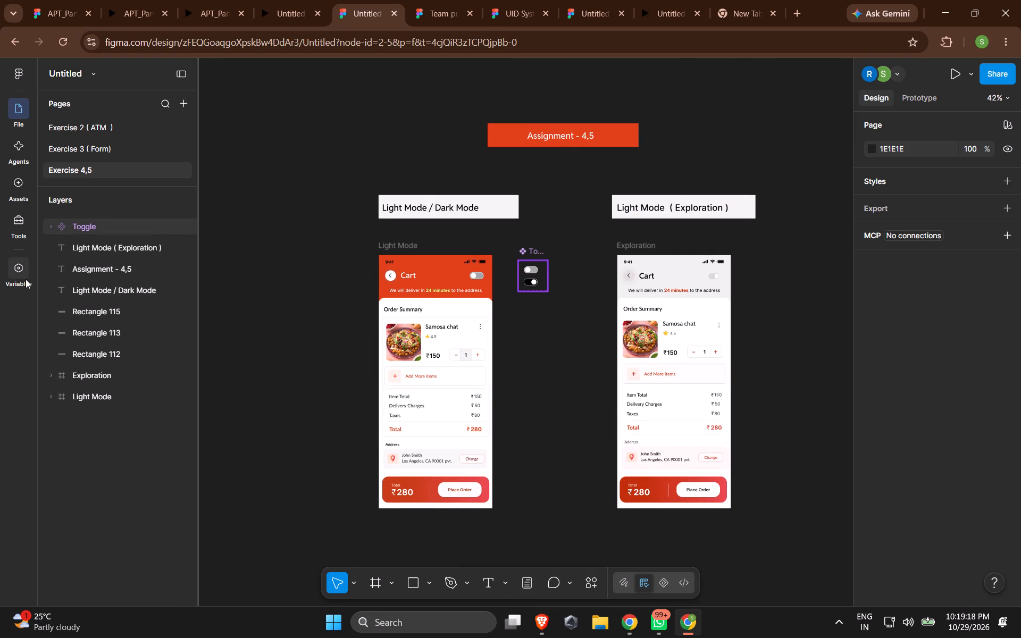
left_click(24, 277)
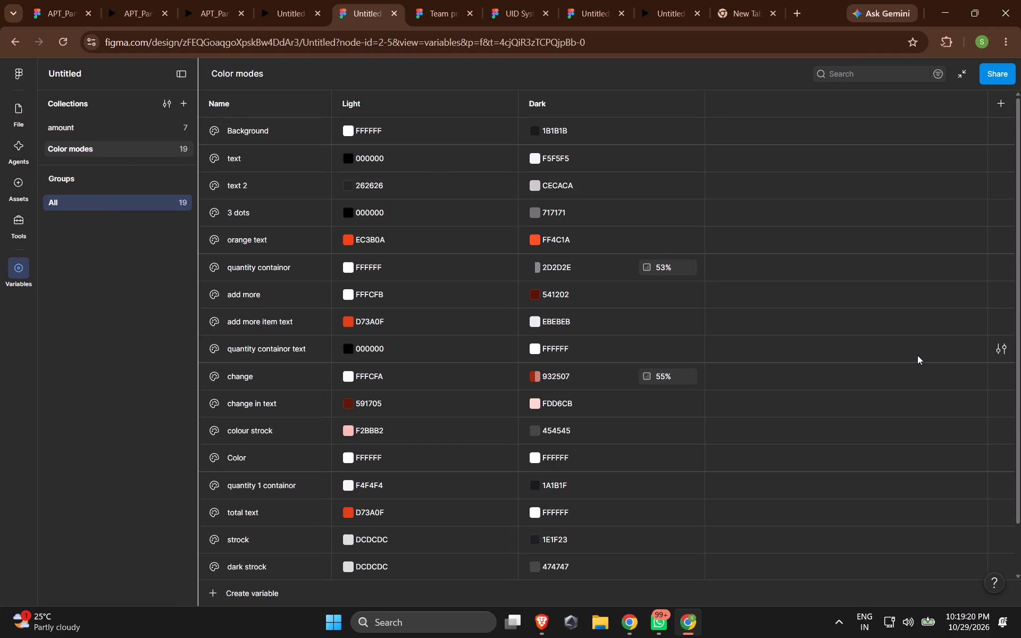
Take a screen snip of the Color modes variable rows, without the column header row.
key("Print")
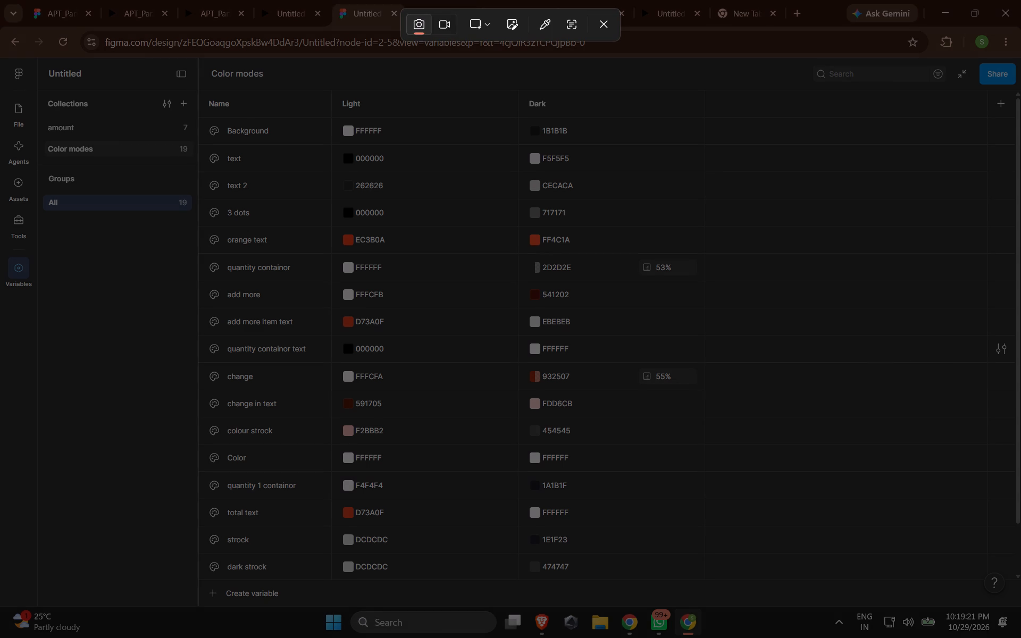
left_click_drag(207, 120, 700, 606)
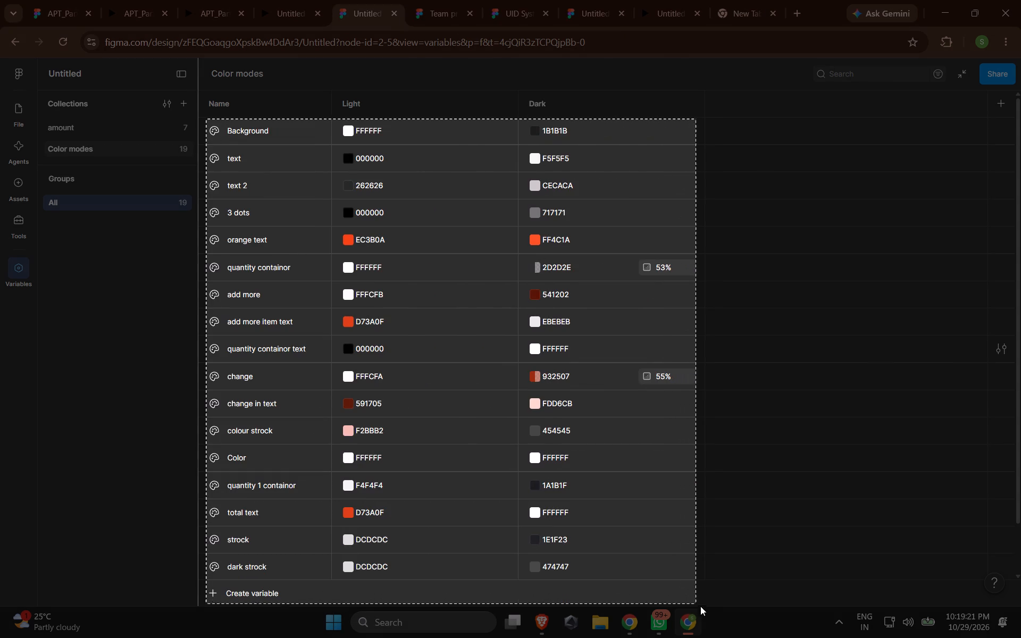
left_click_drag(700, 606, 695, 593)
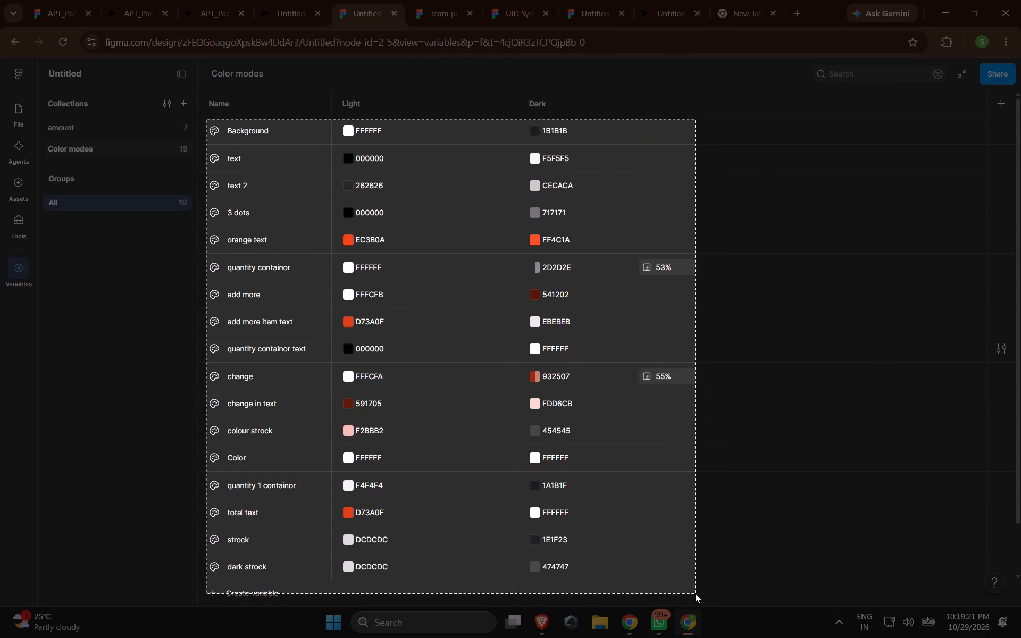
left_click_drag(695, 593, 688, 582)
Snip the Color modes table including its Name, Light and Dark headers, check the capture in Snipping Tool, and put that window away.
key("Print")
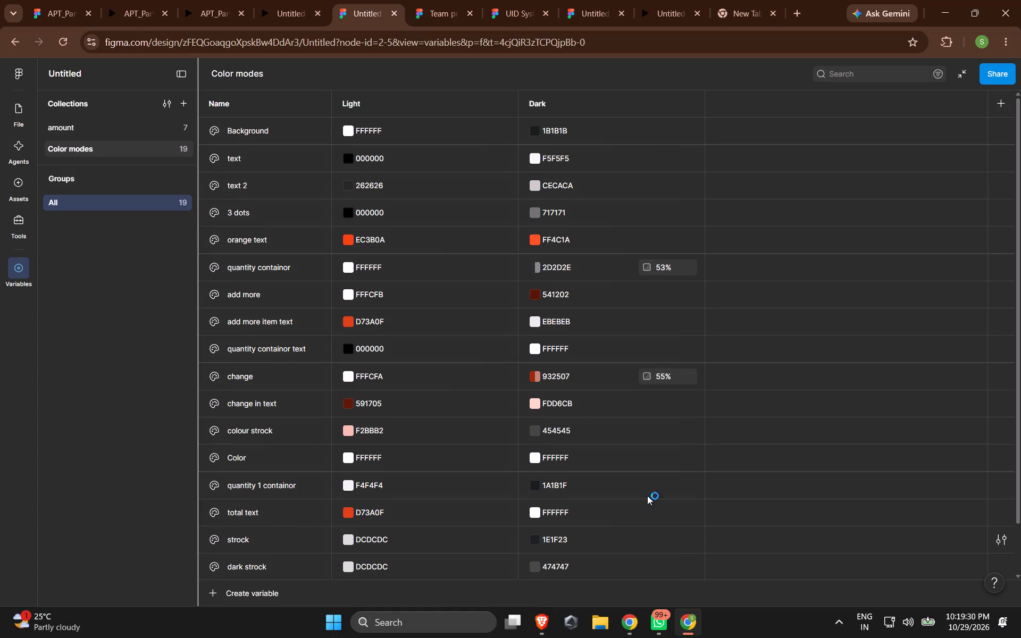
left_click_drag(202, 94, 543, 552)
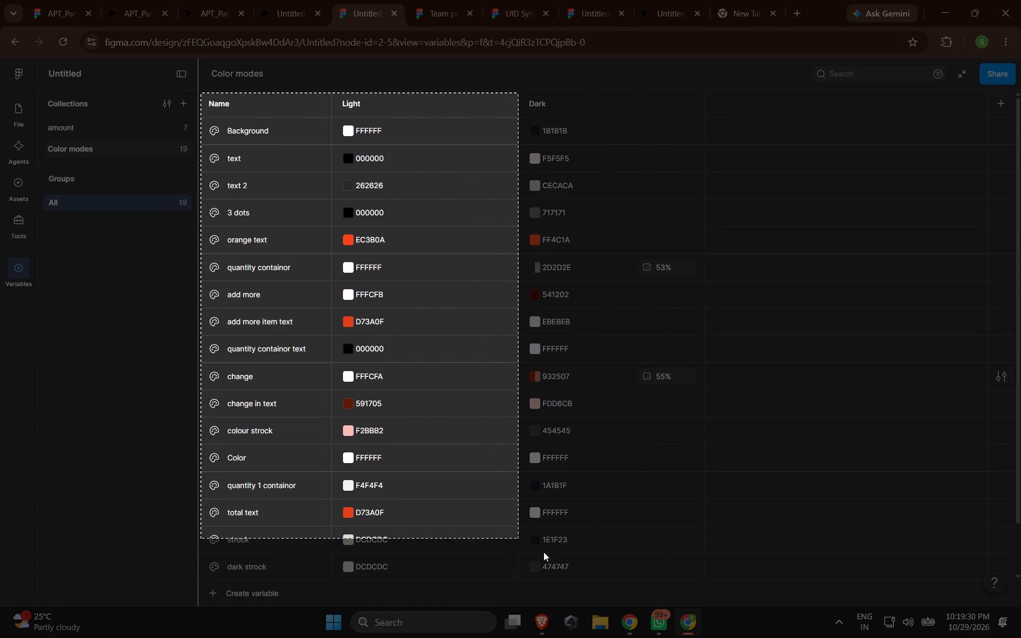
left_click_drag(543, 552, 701, 583)
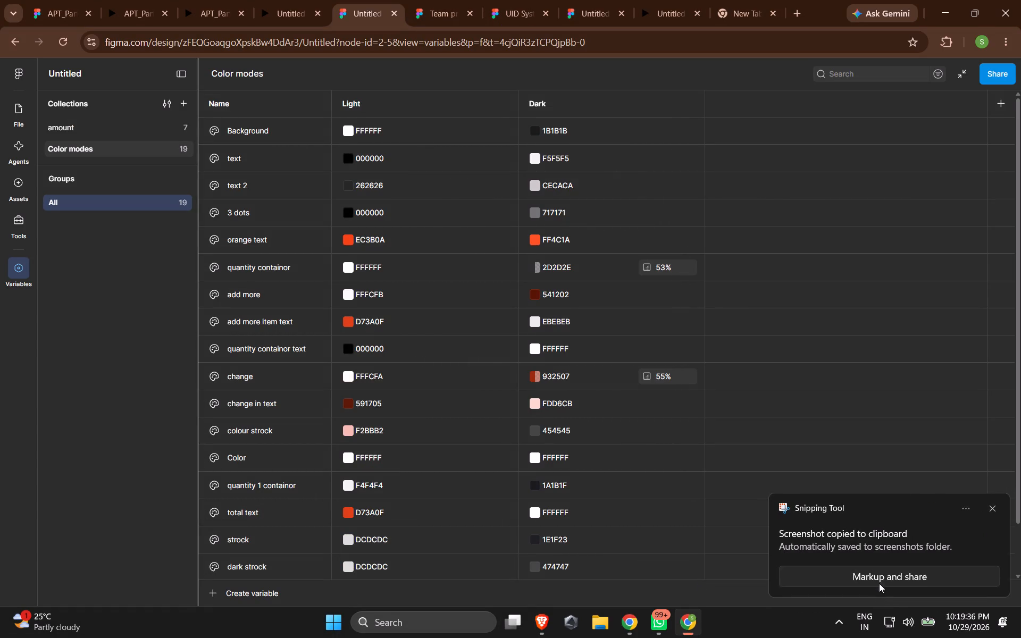
left_click(881, 580)
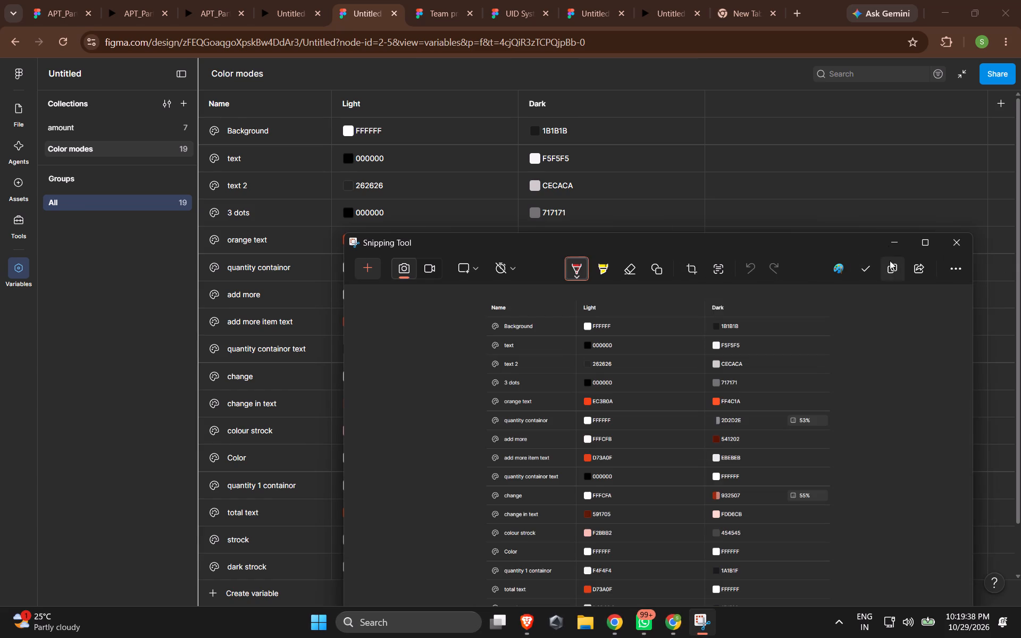
left_click(887, 234)
Switch to the team project's E Commerce screens page and paste the variables screenshot, placing it beside the Your Cart screen.
left_click(598, 0)
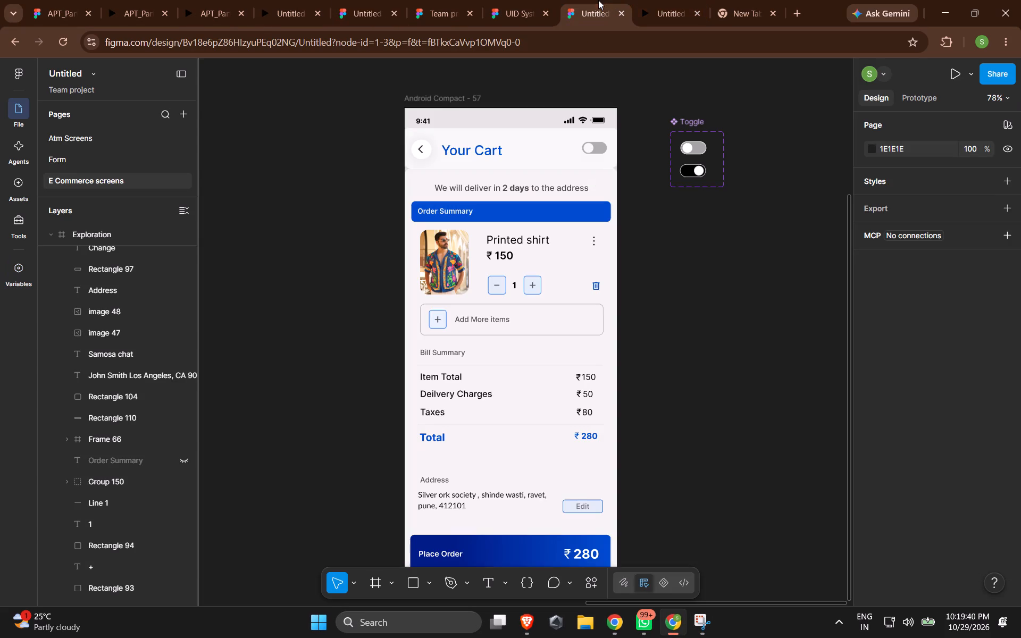
left_click(705, 338)
scroll(653, 337, "down", 10, "ctrl")
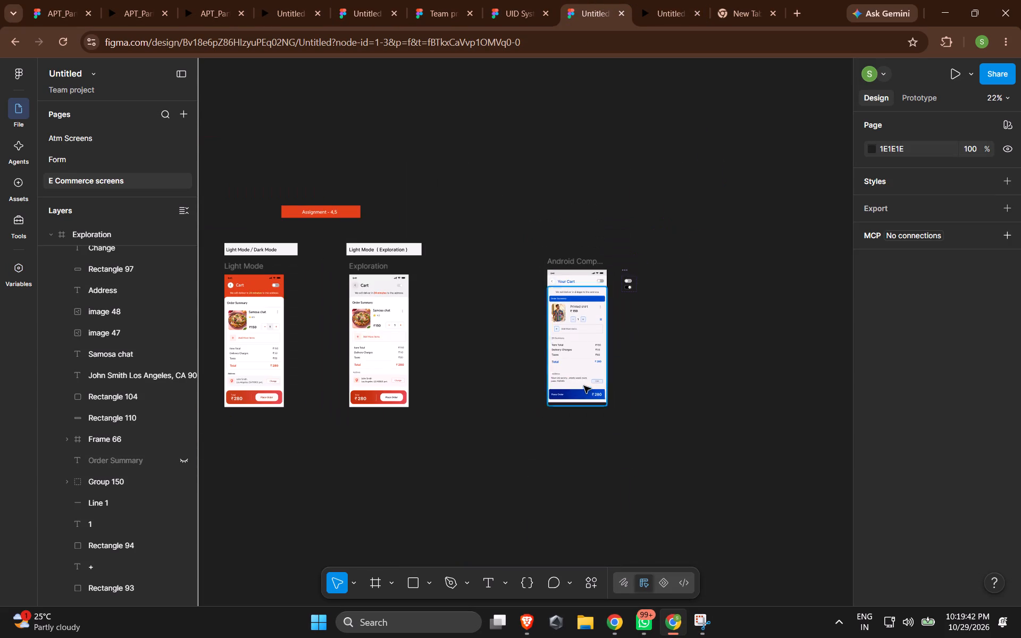
key("ctrl+v")
left_click_drag(524, 342, 737, 345)
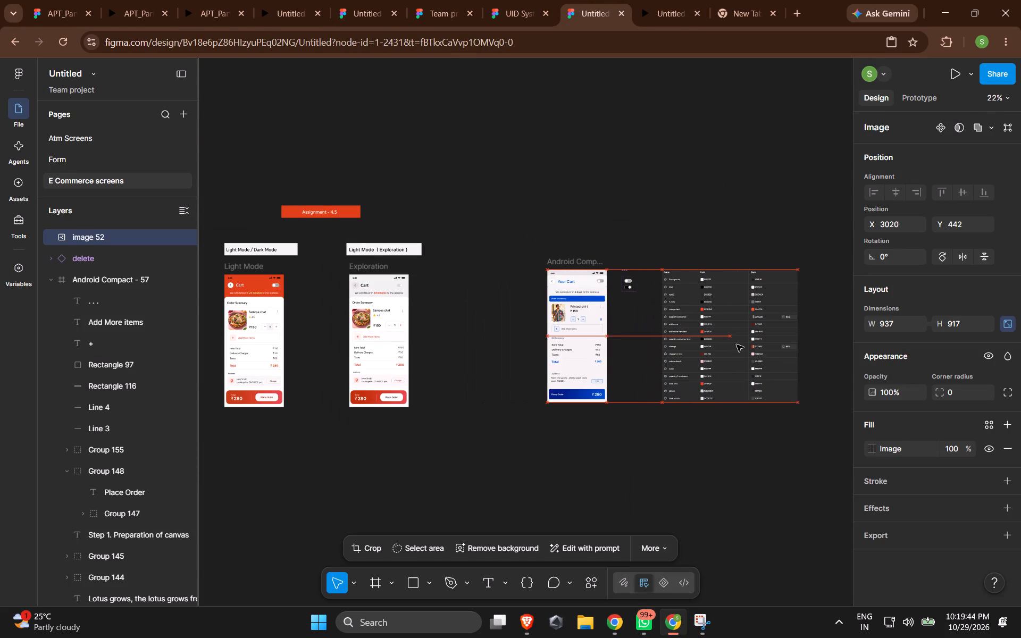
left_click_drag(737, 345, 738, 345)
Move the Your Cart frame together with its Toggle component up and to the right, clear of the variables screenshot.
left_click_drag(528, 235, 657, 440)
left_click_drag(576, 316, 595, 262)
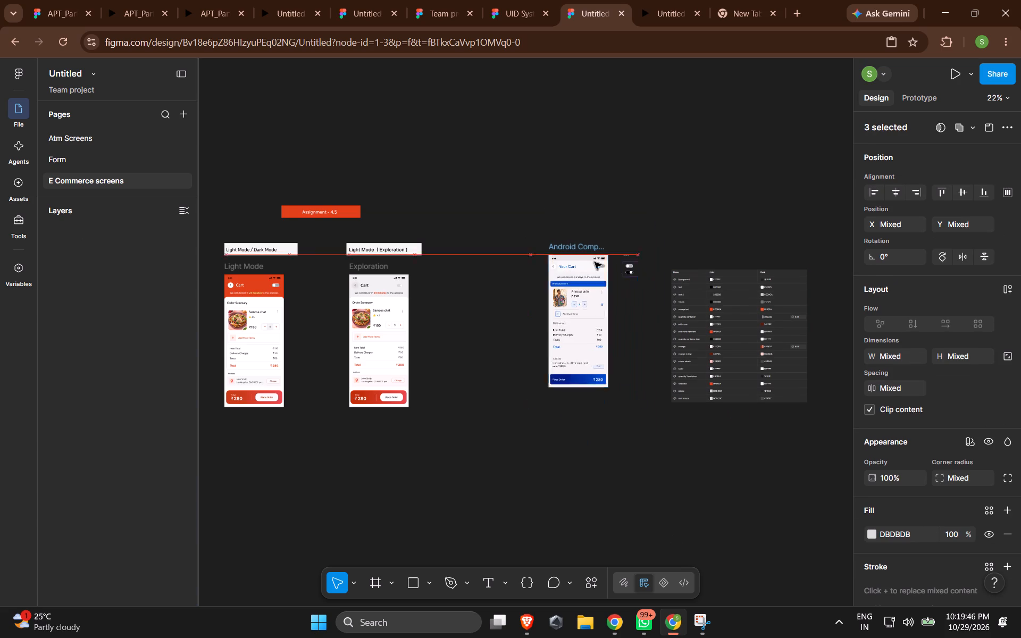
left_click_drag(595, 262, 724, 124)
Reposition the variables screenshot below the Your Cart frame, at about X 2442, Y 475.
left_click_drag(749, 337, 525, 342)
scroll(452, 341, "up", 5, "ctrl")
scroll(452, 341, "down", 5, "ctrl")
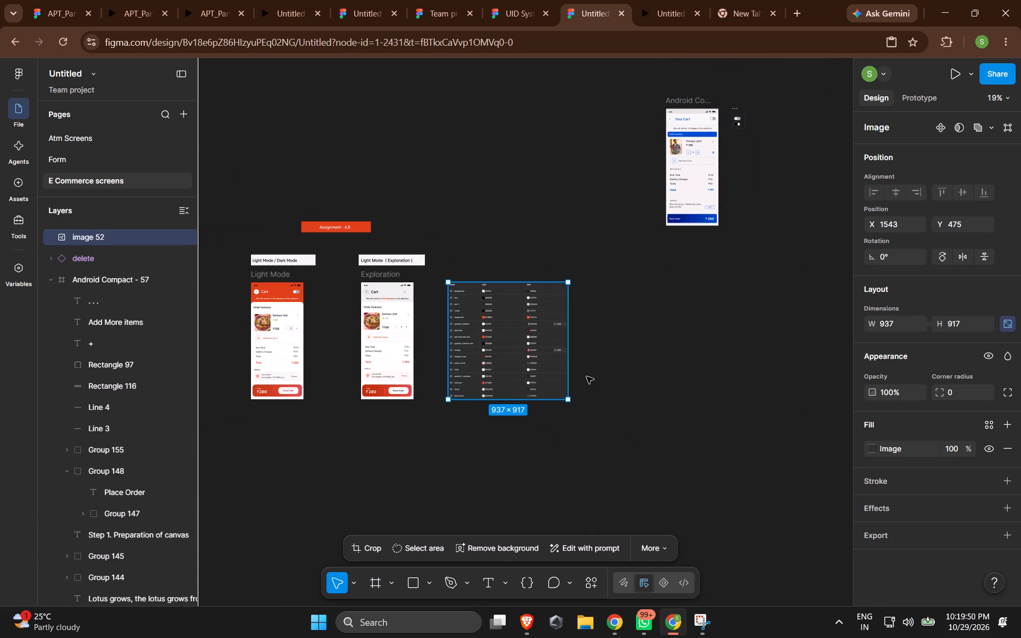
left_click_drag(506, 346, 621, 343)
scroll(429, 358, "up", 4, "ctrl")
scroll(436, 356, "down", 4, "ctrl")
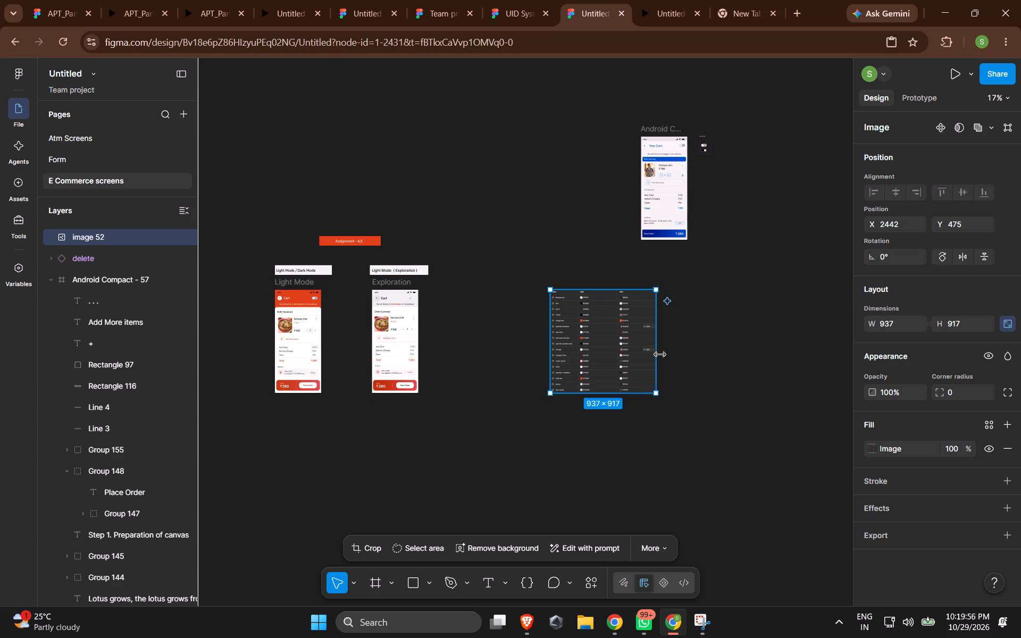
Preview the Light Mode Cart frame as a prototype and switch its toggle repeatedly between light and dark mode.
left_click(299, 281)
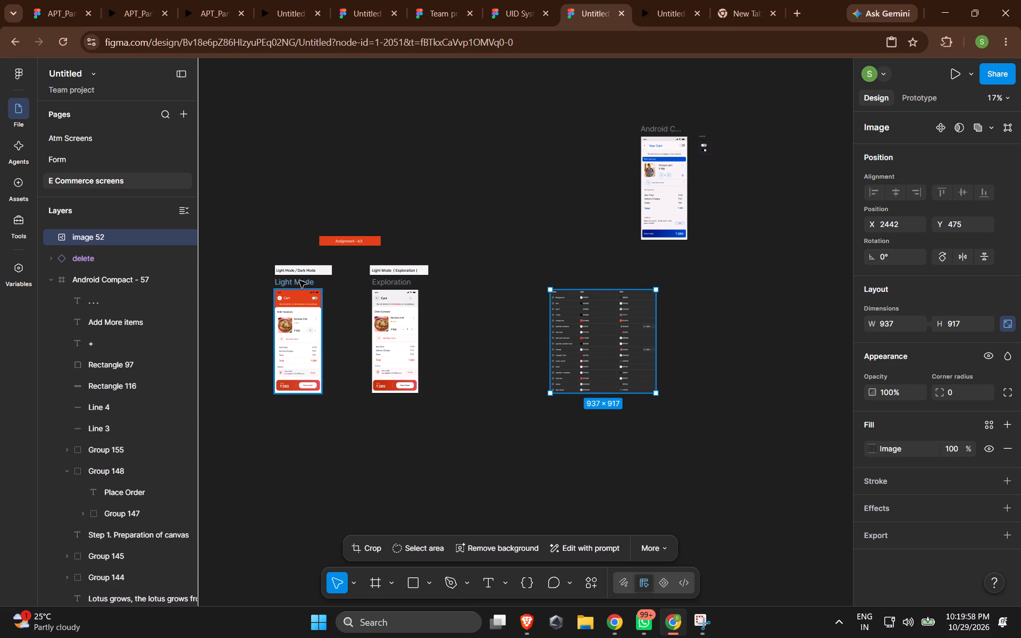
left_click(956, 69)
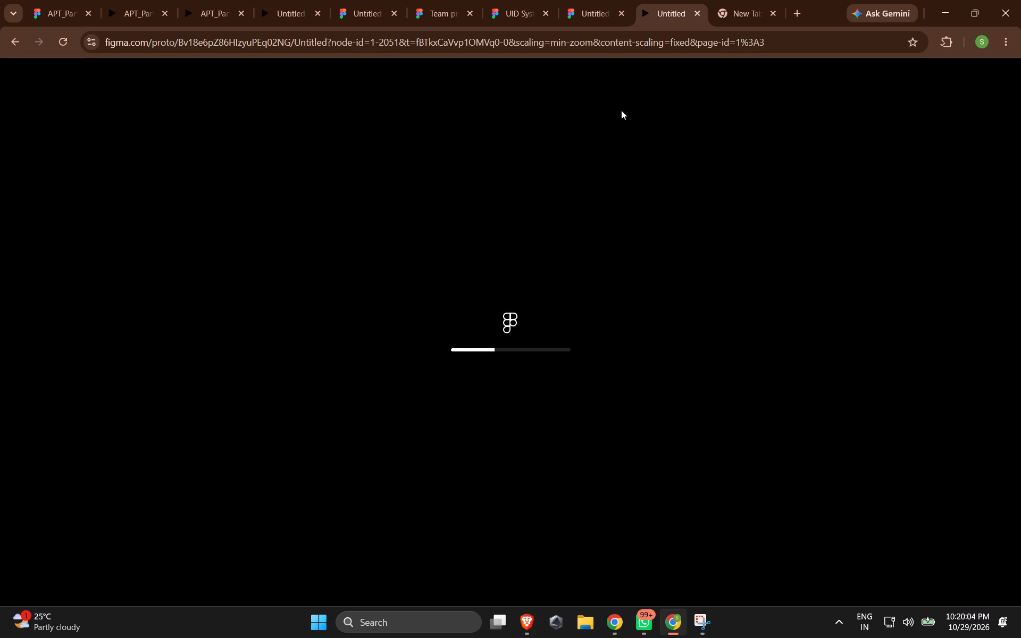
left_click(614, 110)
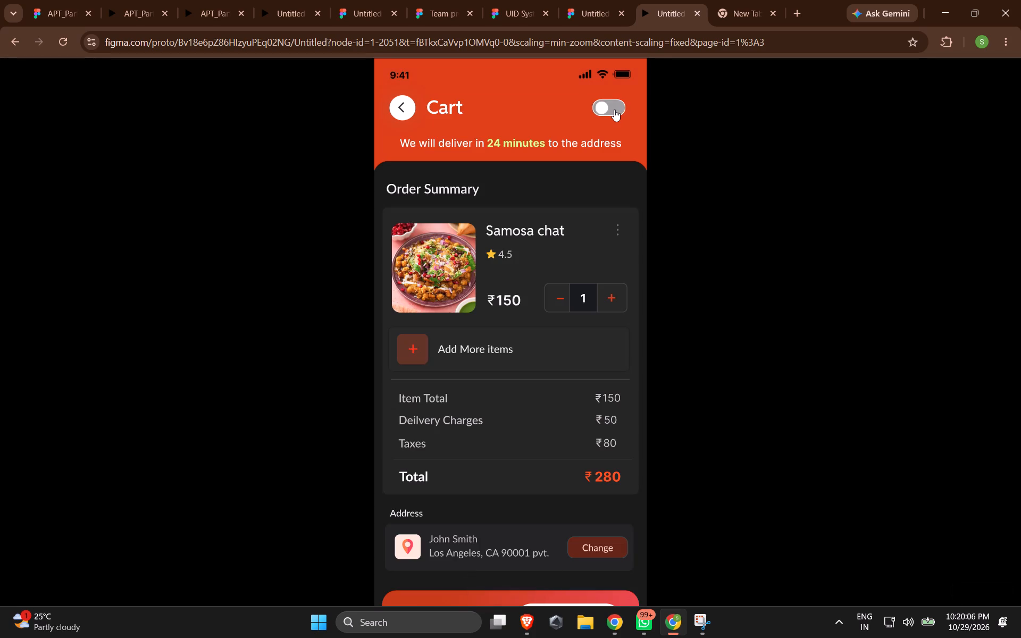
left_click(614, 110)
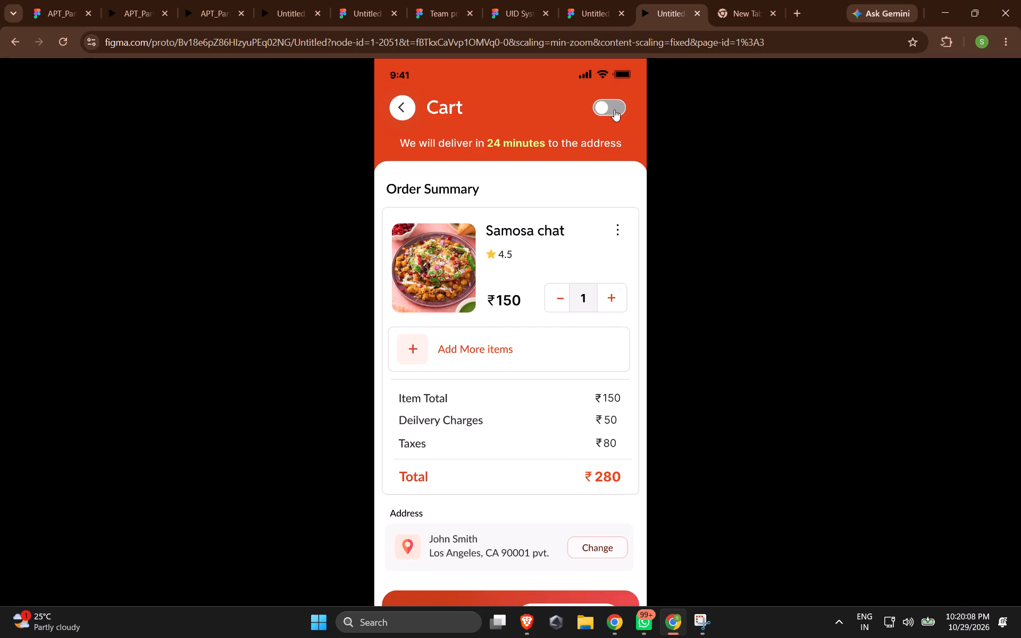
left_click(614, 110)
left_click(614, 110)
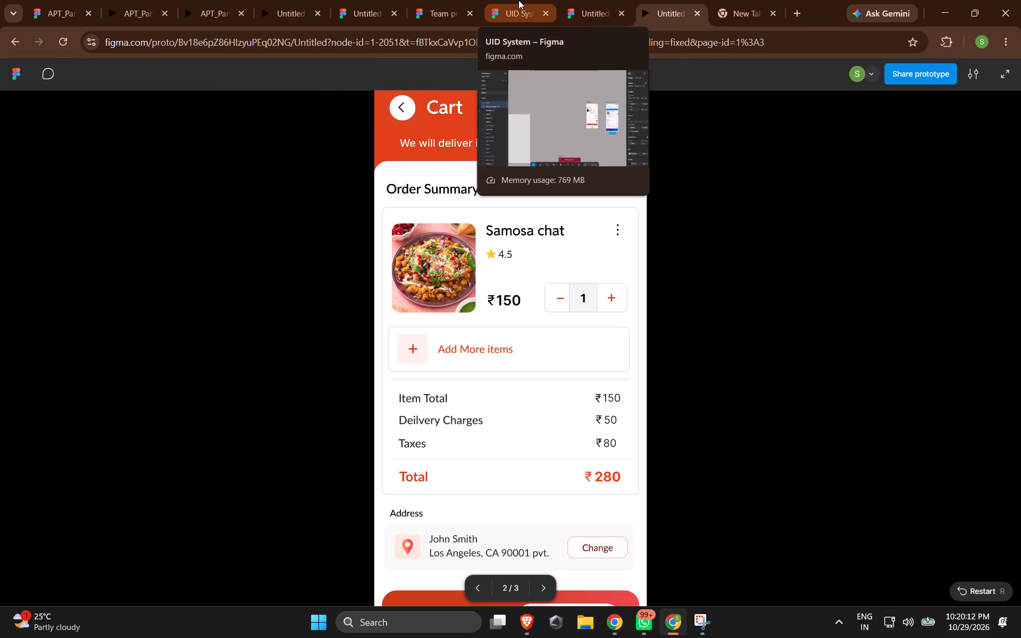
Switch to the UID System file, glance over its Page 3, and close the file.
left_click(515, 0)
left_click(535, 382)
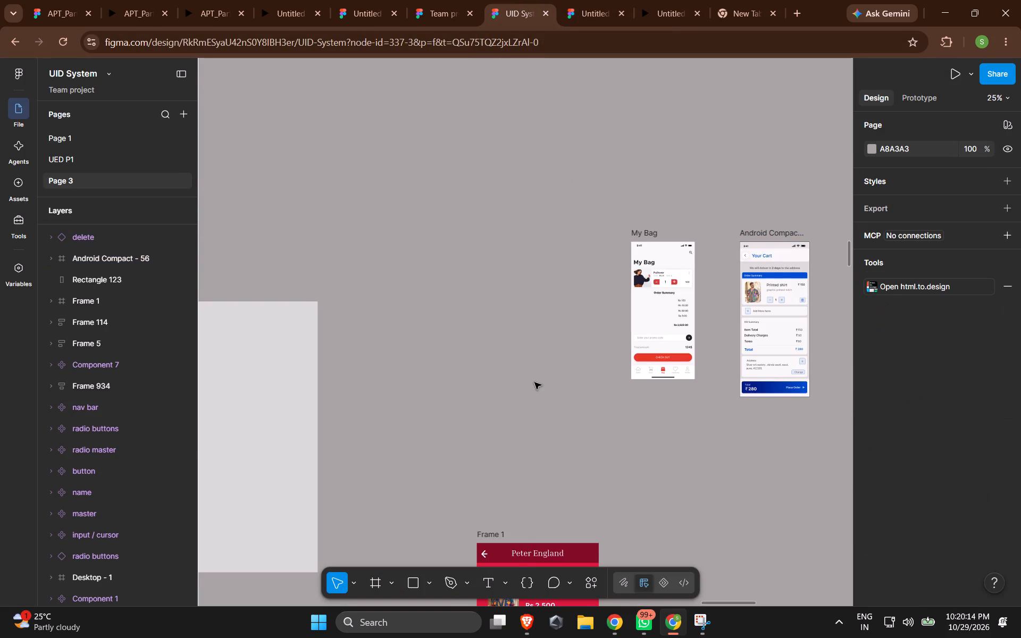
scroll(534, 382, "down", 4)
left_click(543, 11)
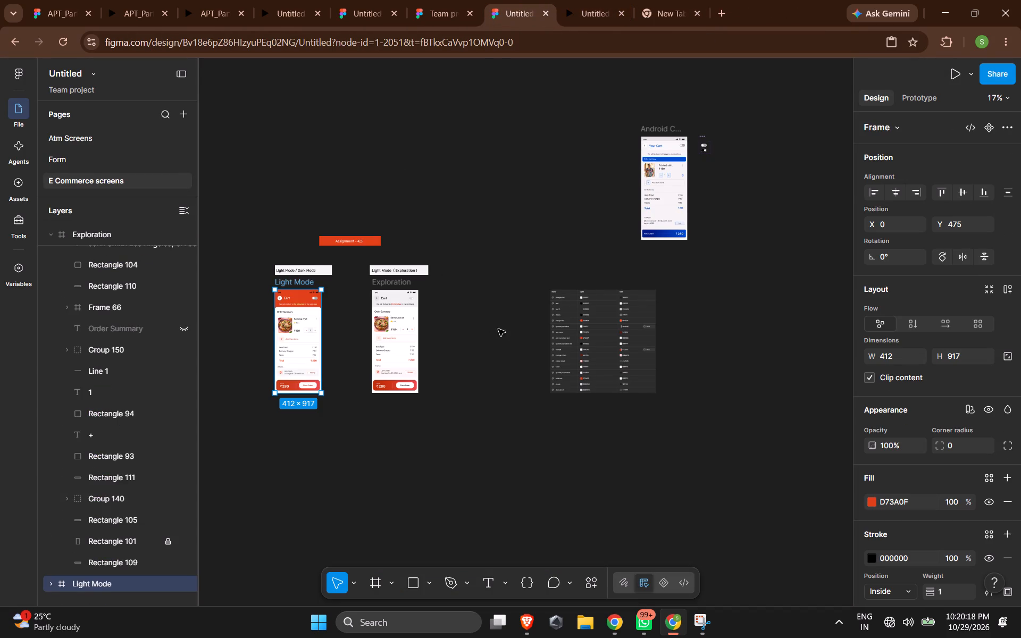
Open the team project file's variables and start creating its first variable.
left_click(482, 340)
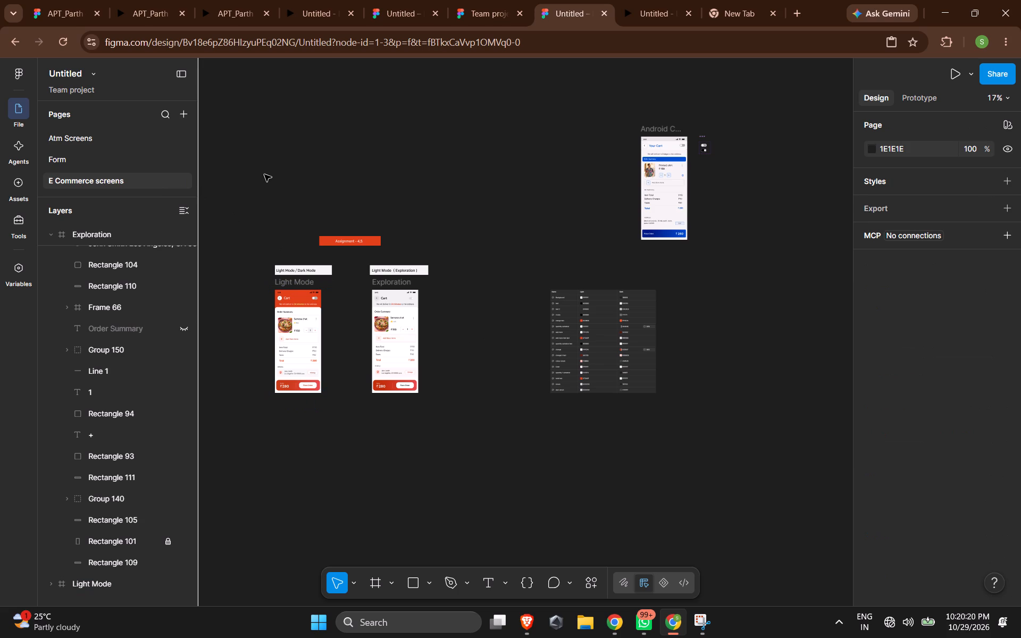
left_click(22, 275)
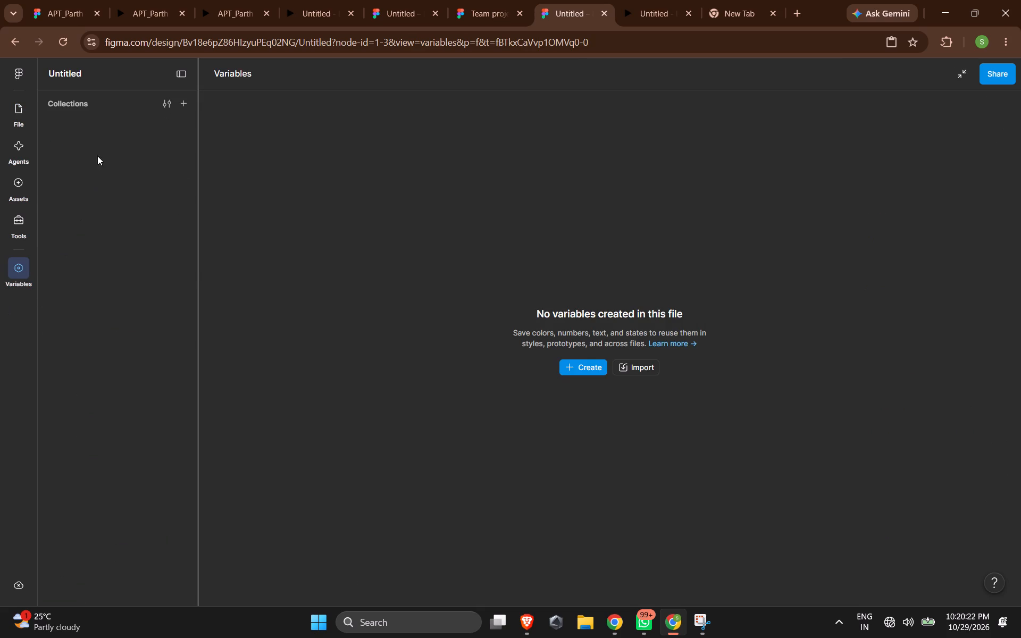
left_click(575, 367)
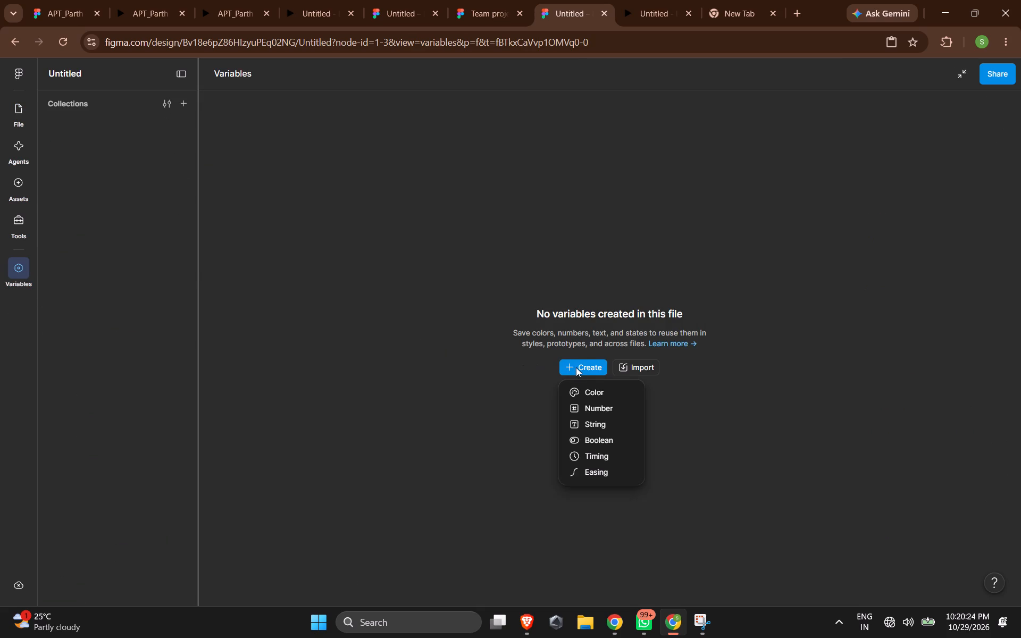
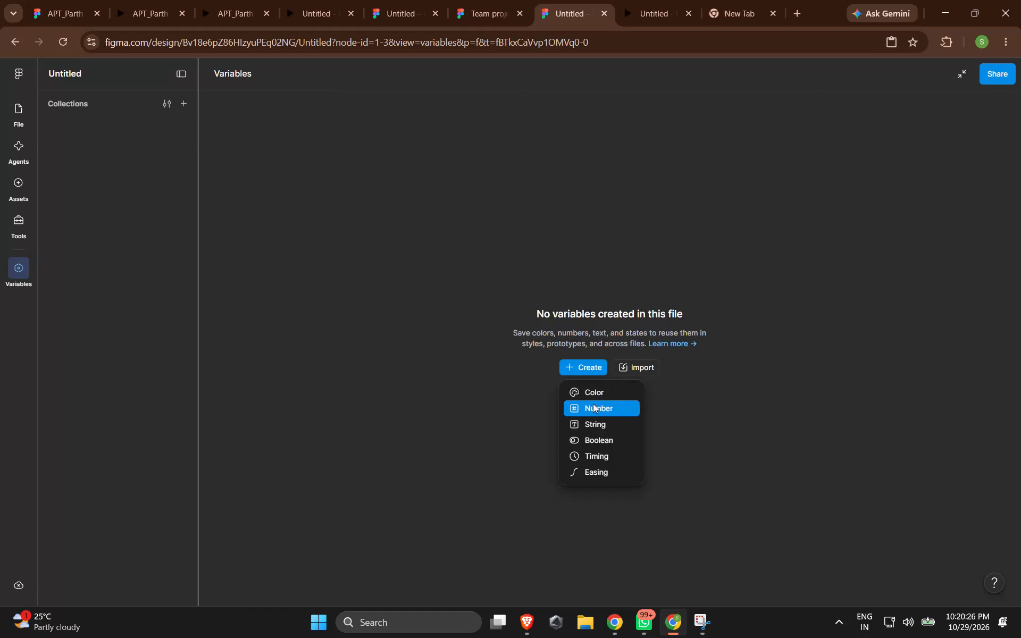
Create a number variable in the team project file, starting its first variable collection.
left_click(593, 404)
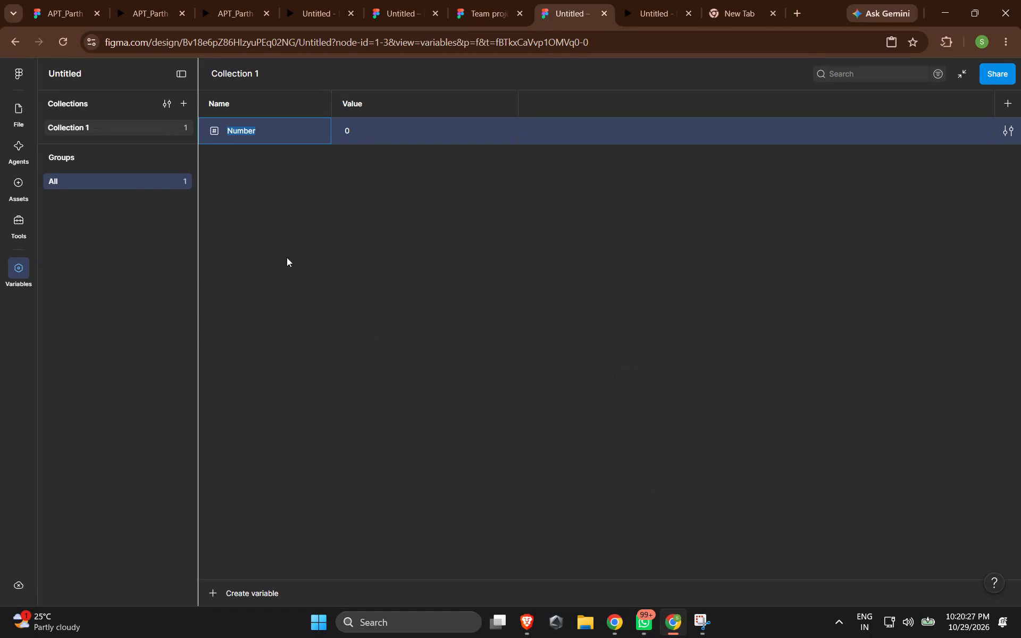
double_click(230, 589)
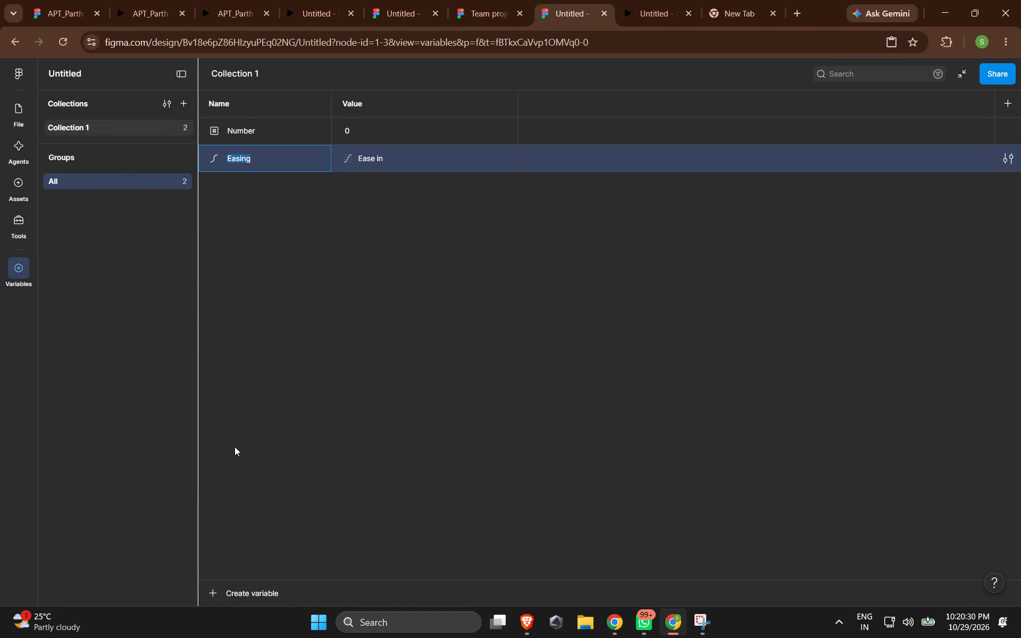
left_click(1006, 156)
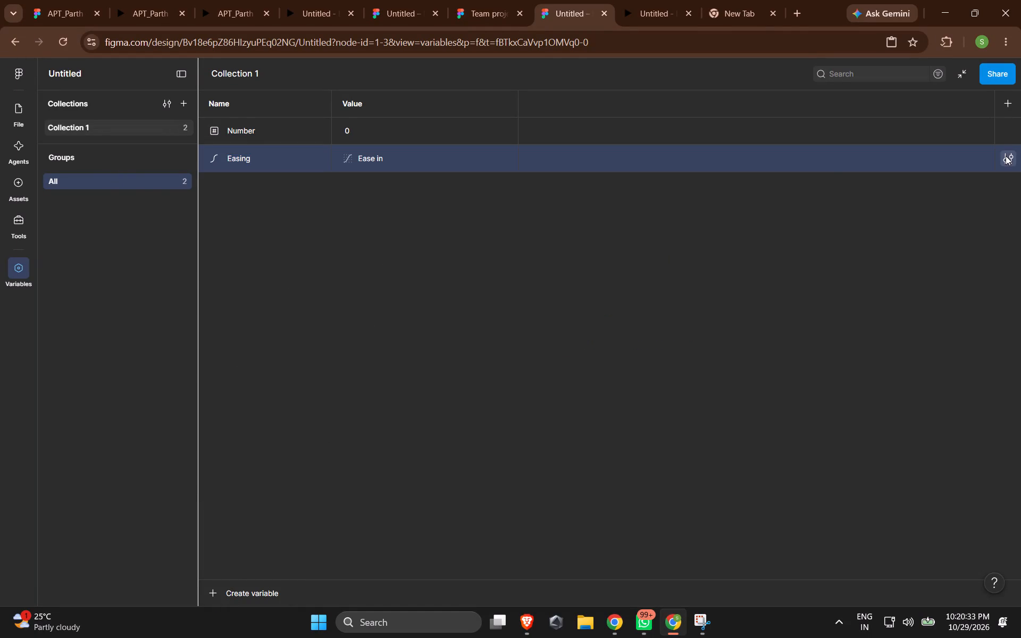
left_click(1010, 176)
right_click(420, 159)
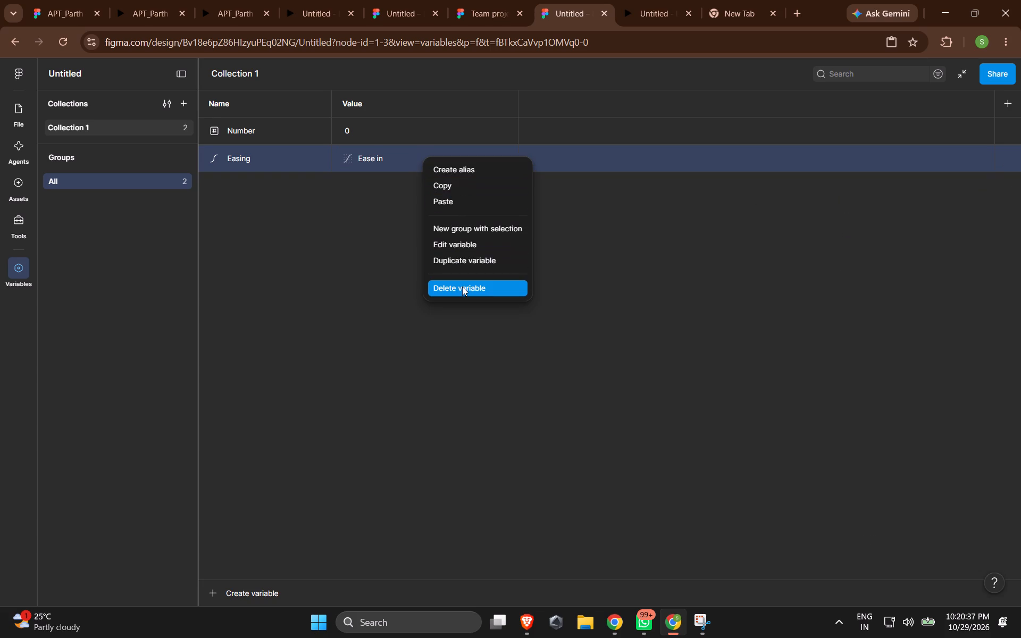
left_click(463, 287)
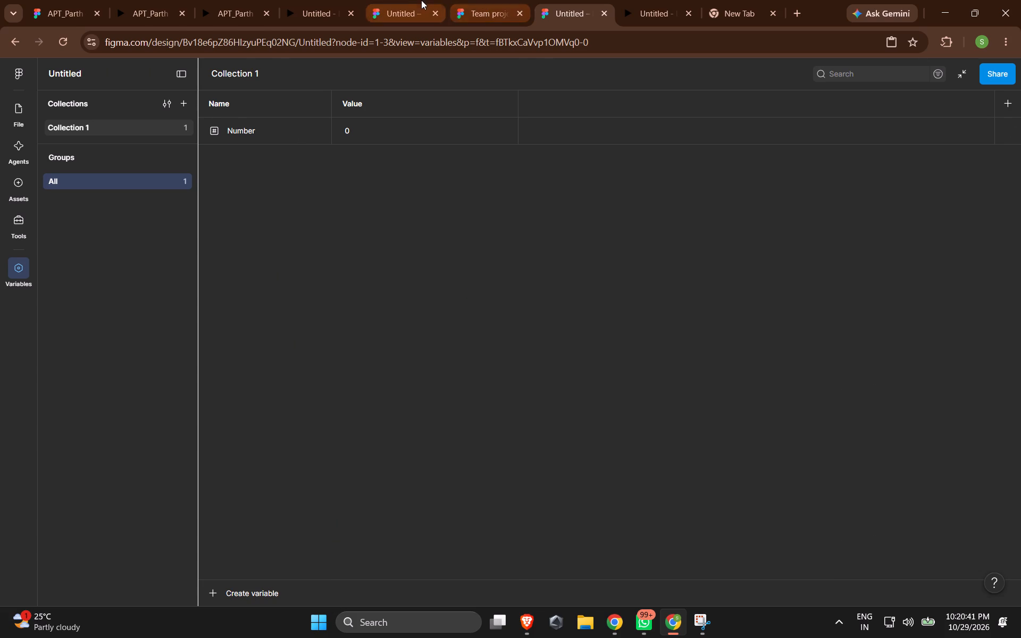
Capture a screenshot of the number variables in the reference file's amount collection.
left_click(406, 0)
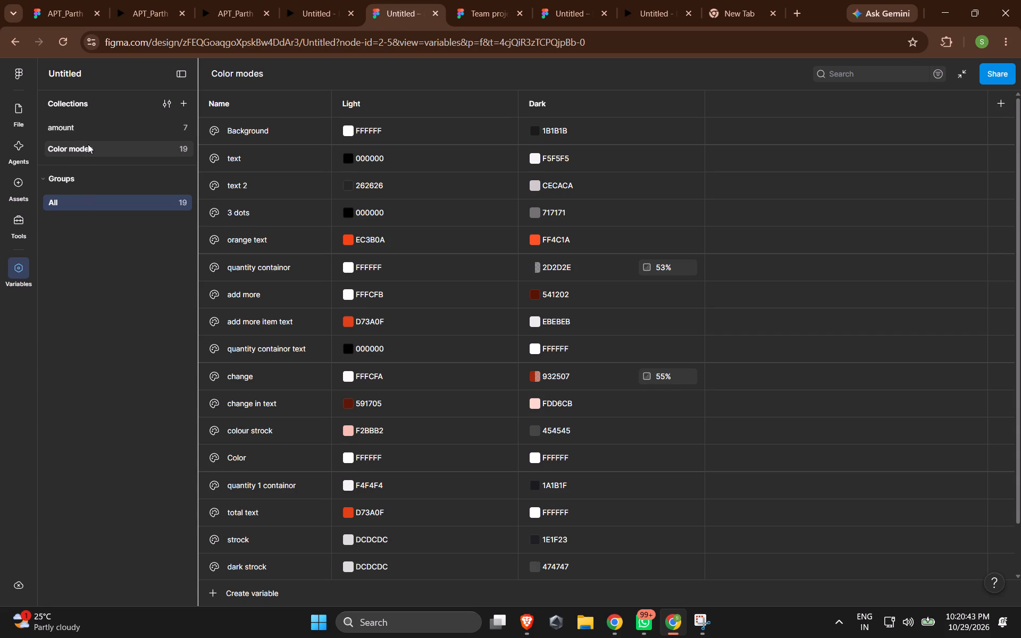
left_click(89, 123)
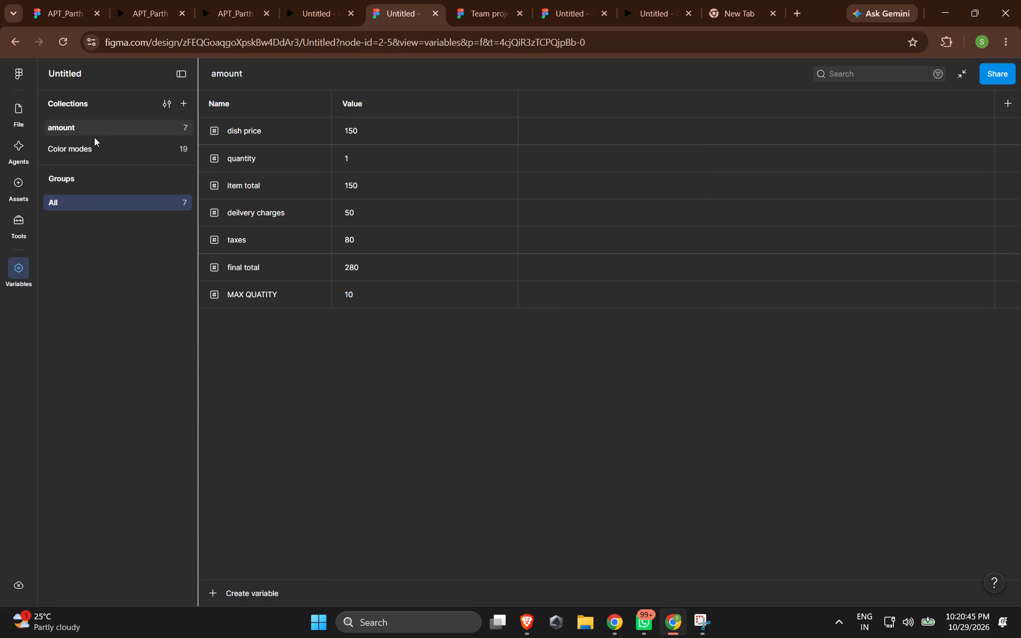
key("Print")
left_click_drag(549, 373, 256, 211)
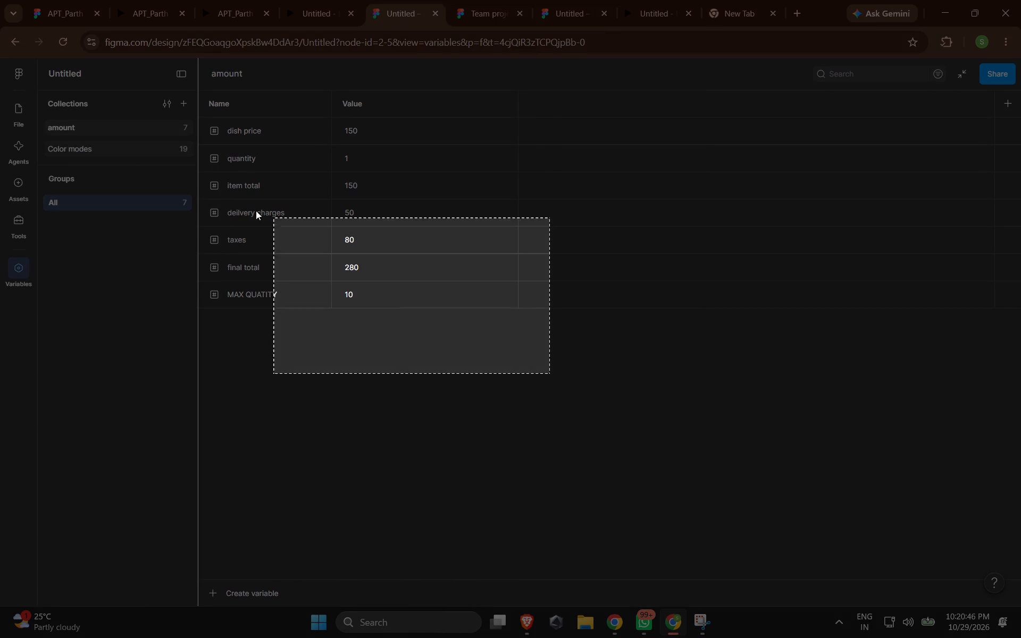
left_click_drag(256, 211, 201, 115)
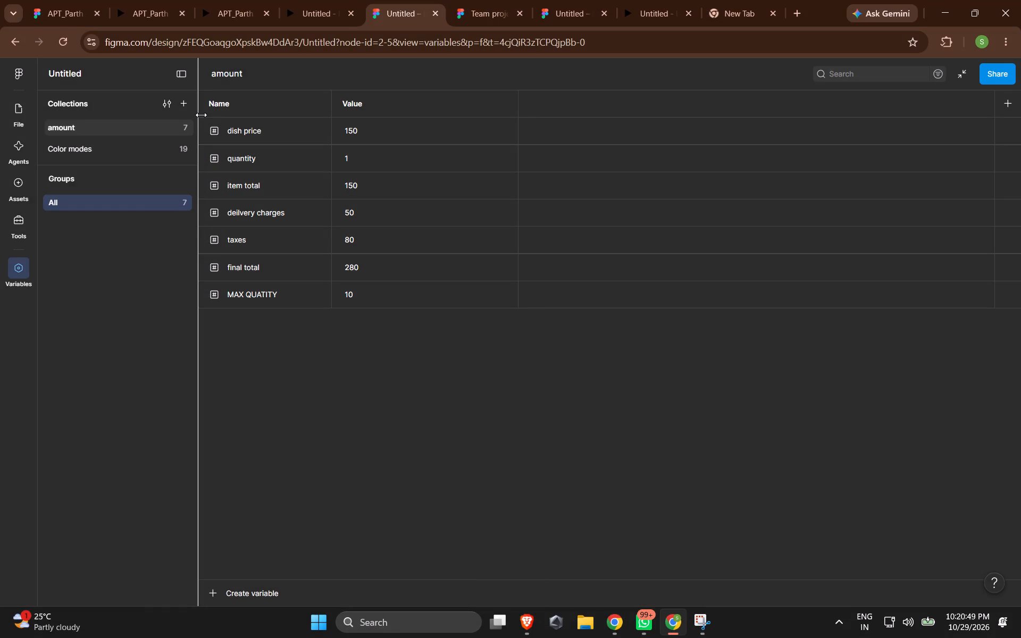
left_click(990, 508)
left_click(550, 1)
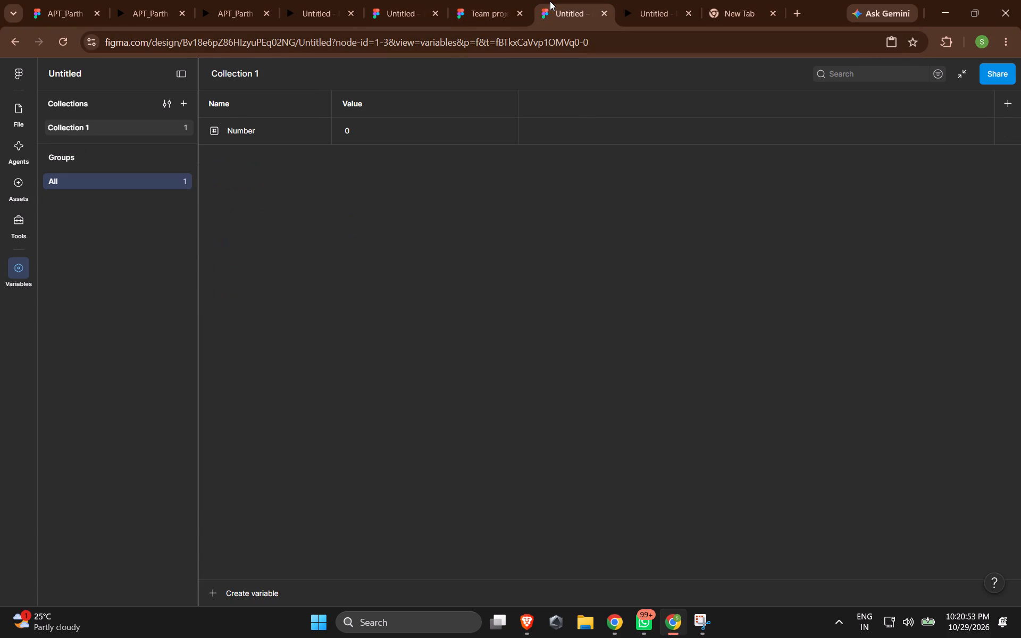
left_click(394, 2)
Search Google for figma in the empty browser tab and open Figma's recent files from the results.
left_click(710, 3)
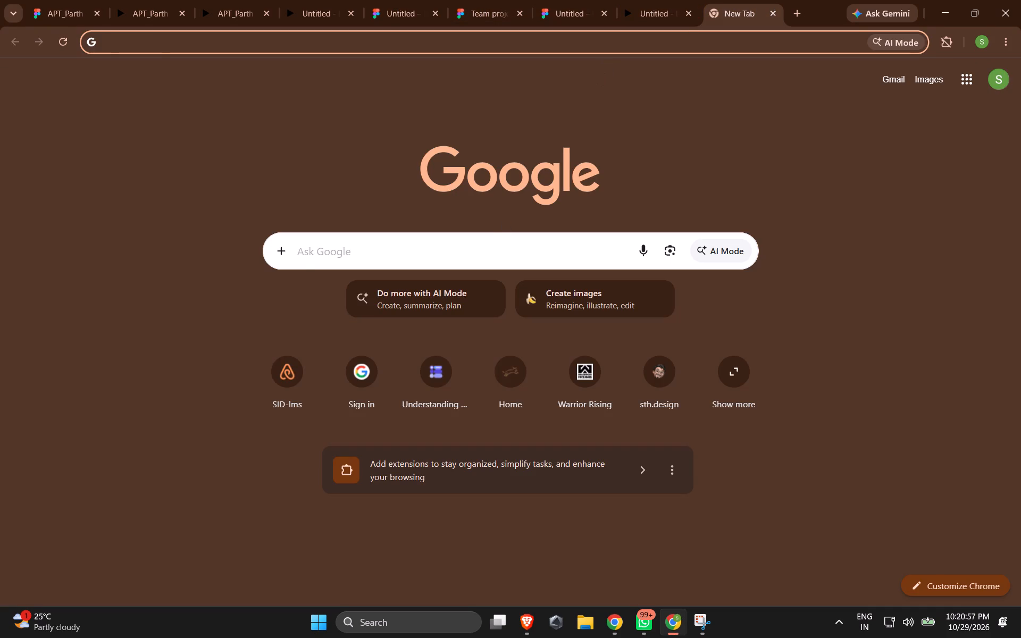
left_click(466, 246)
left_click(431, 292)
scroll(199, 329, "down", 4)
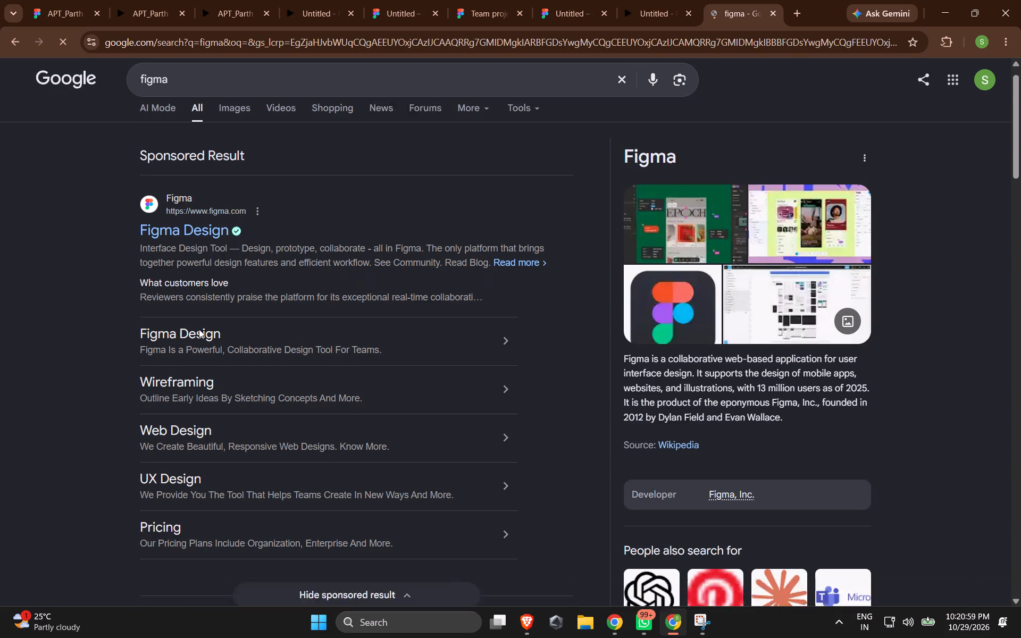
scroll(199, 329, "down", 1)
left_click(217, 353)
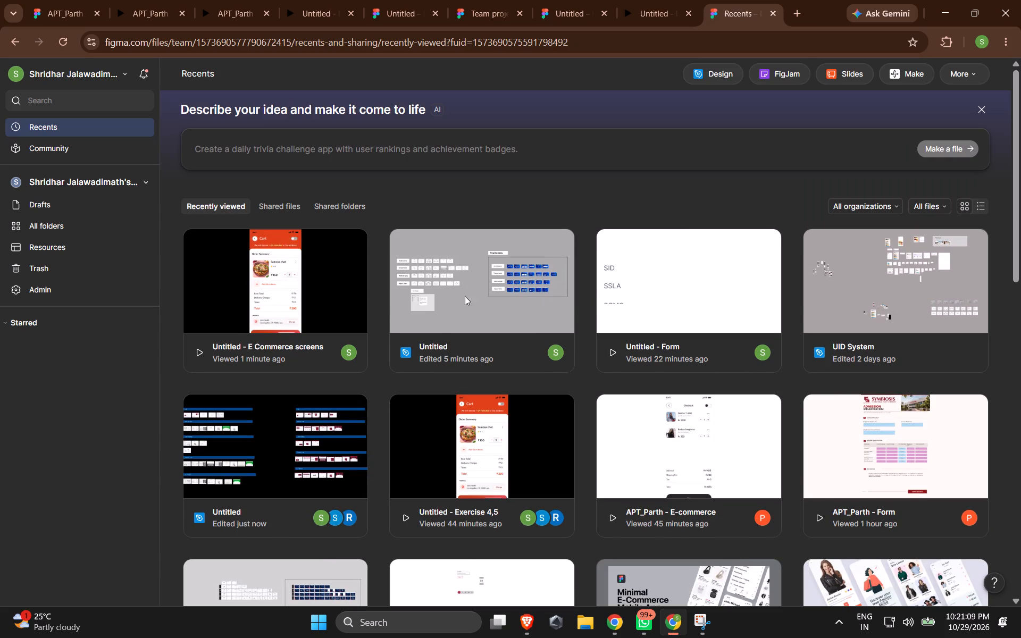
Open the team project Untitled file, check its E Commerce screens page and variables, and return to the recent files.
double_click(498, 305)
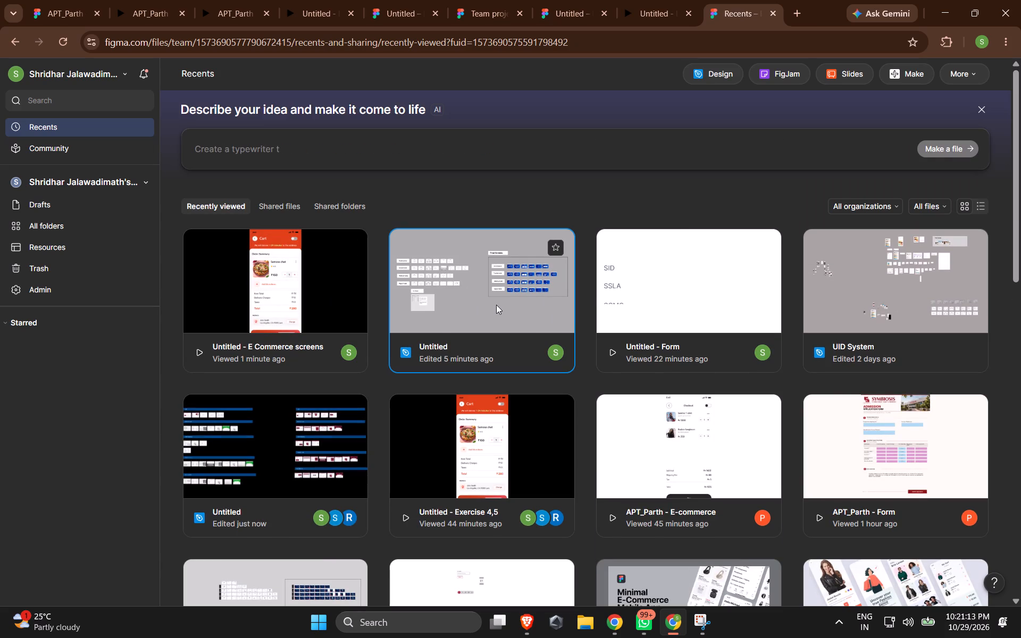
double_click(459, 272)
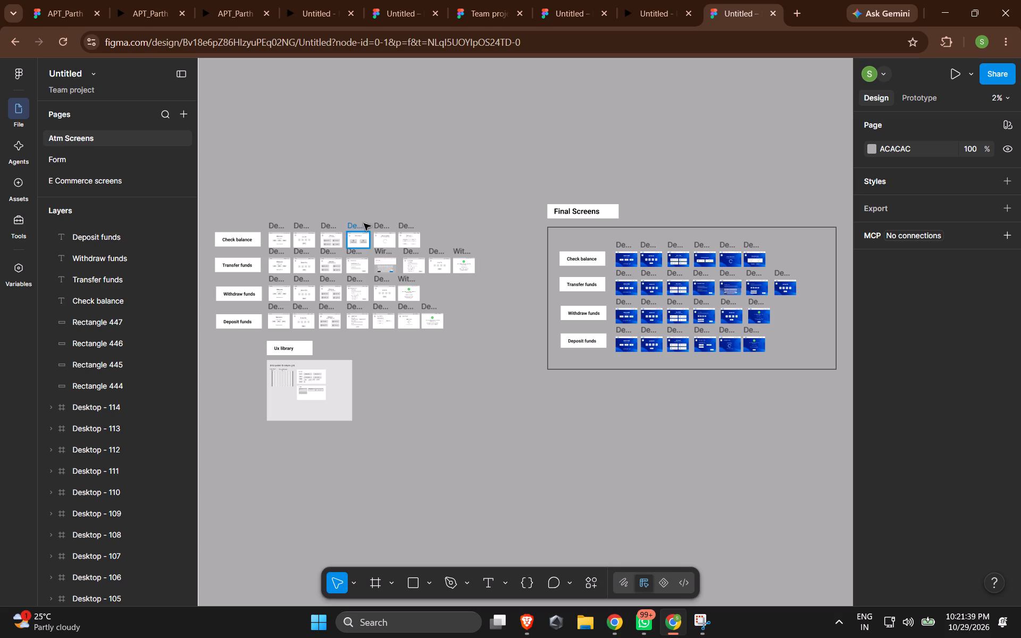
left_click(77, 179)
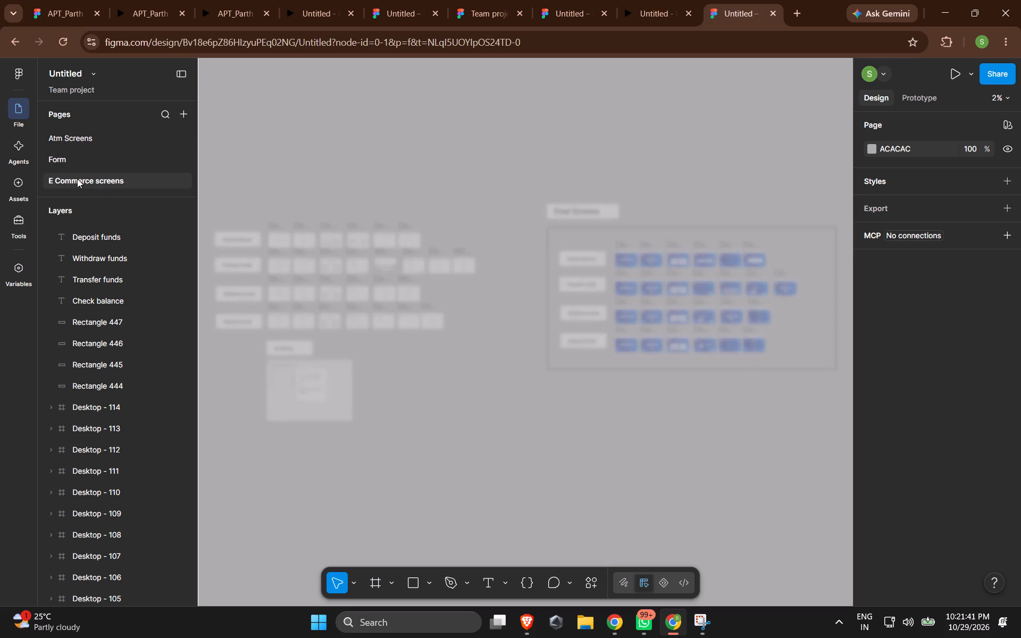
left_click(10, 268)
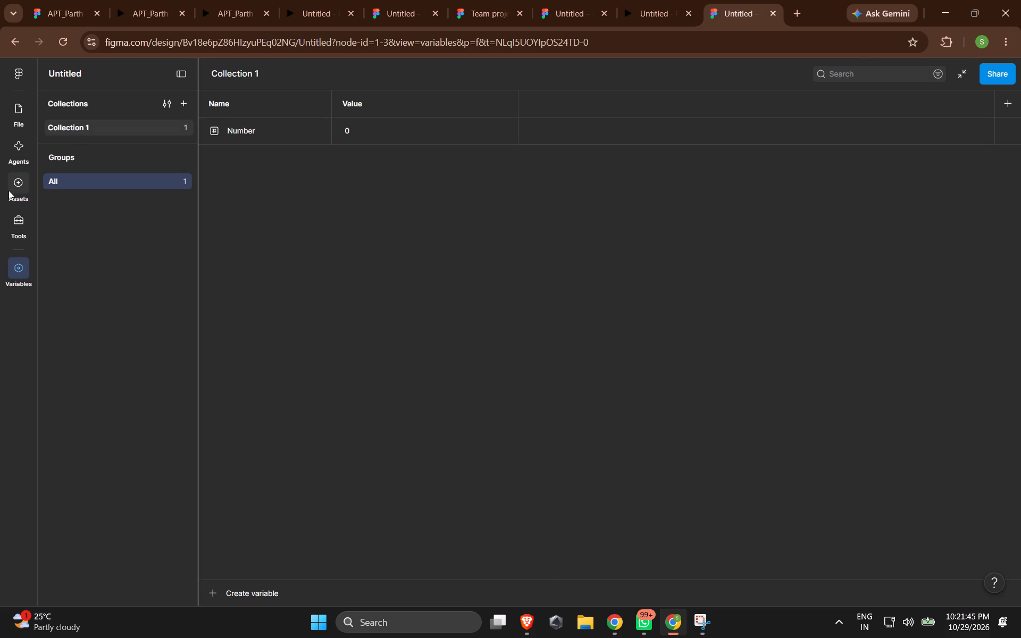
left_click(21, 110)
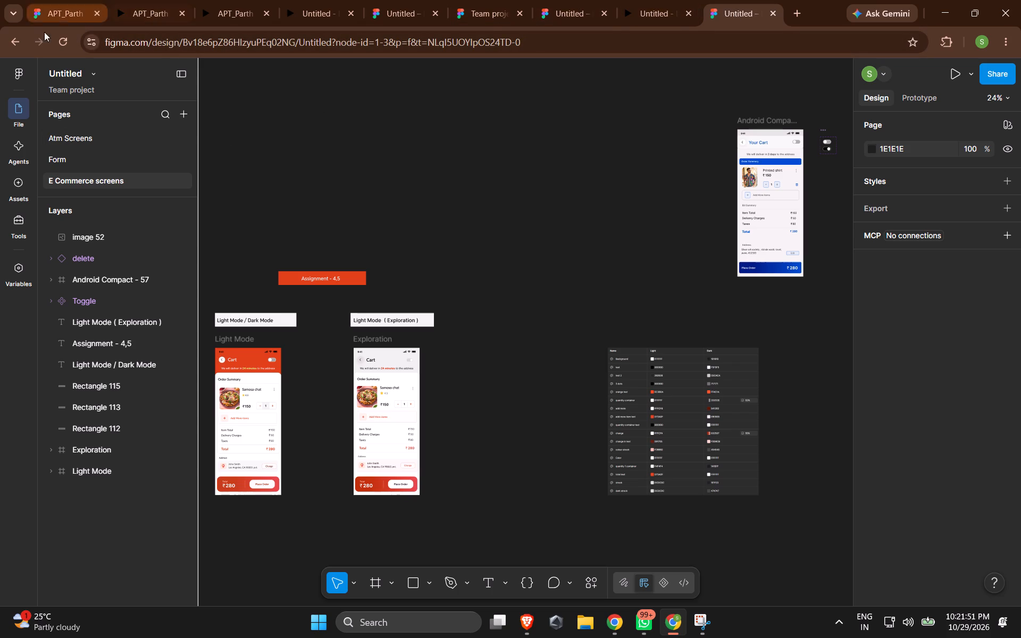
left_click(17, 38)
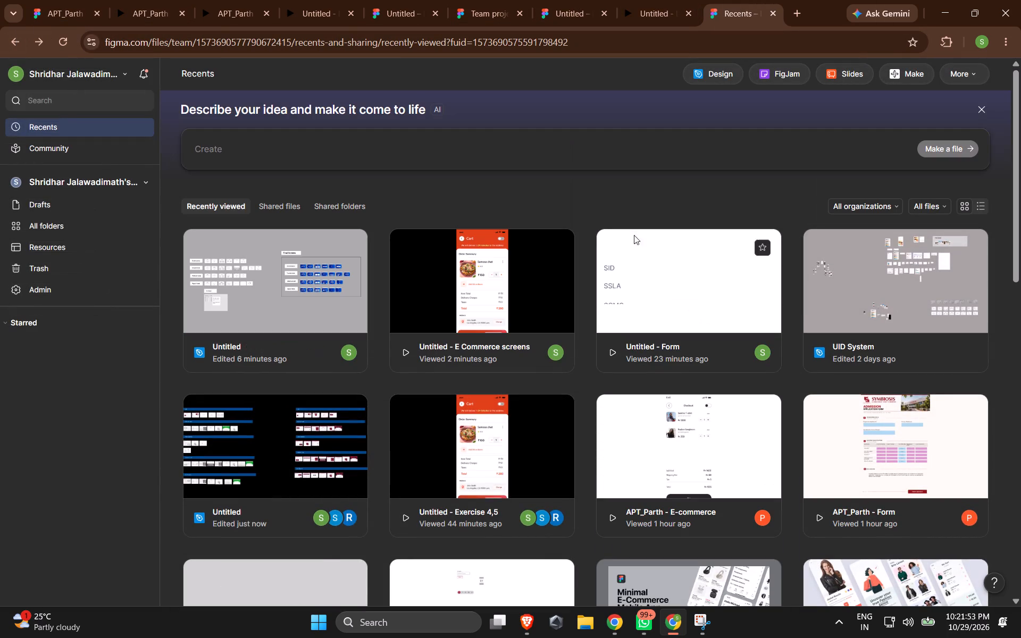
Open the UID System file's Page 3 variables and capture a screenshot of the shirt price to MAX QUATITY table.
double_click(893, 288)
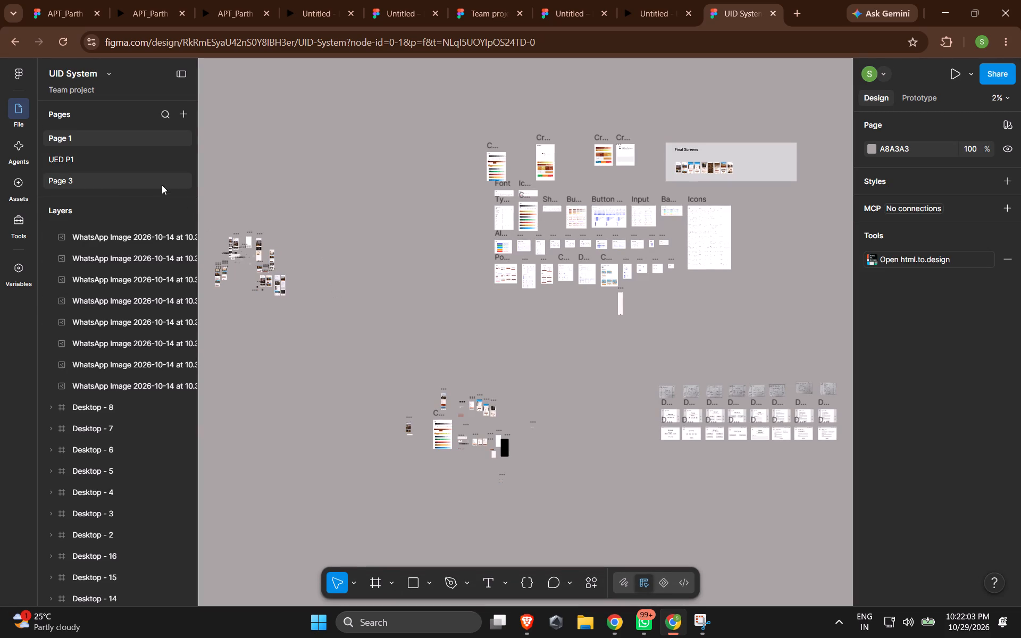
left_click(114, 178)
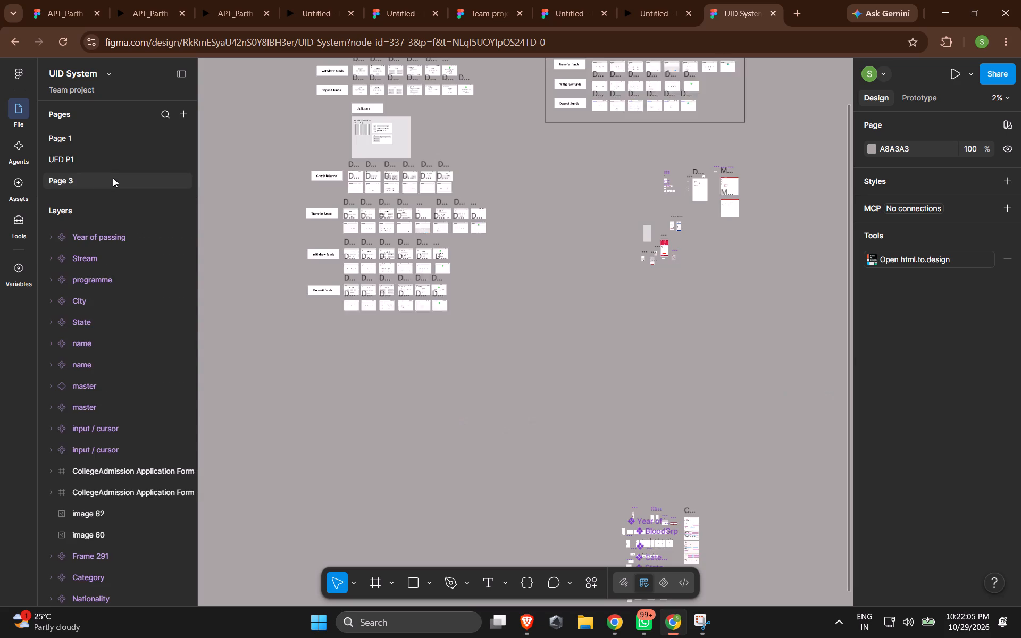
scroll(516, 284, "down", 4)
scroll(529, 285, "up", 4)
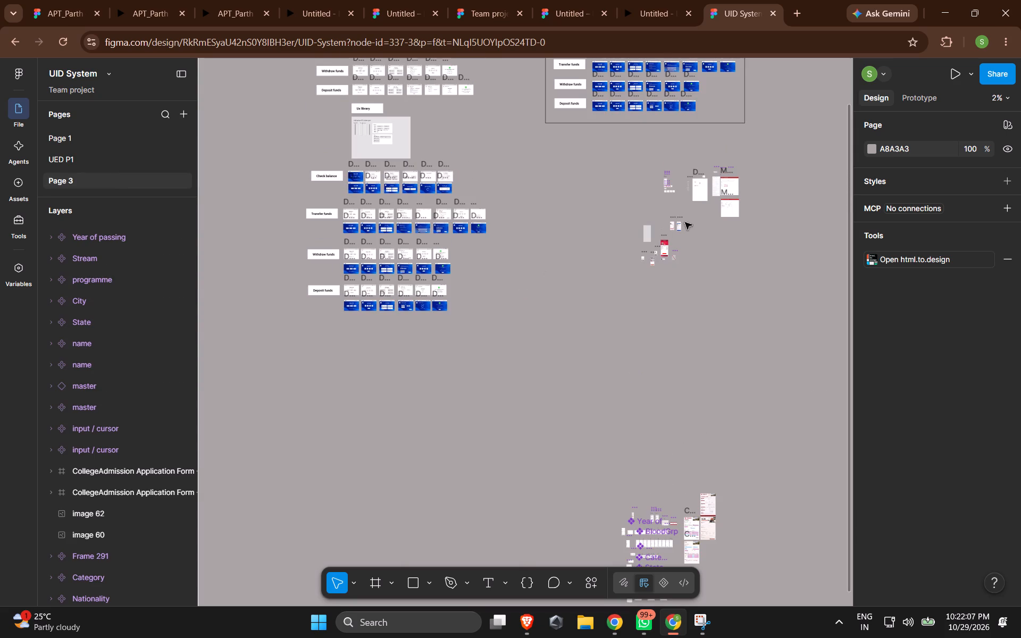
left_click(18, 275)
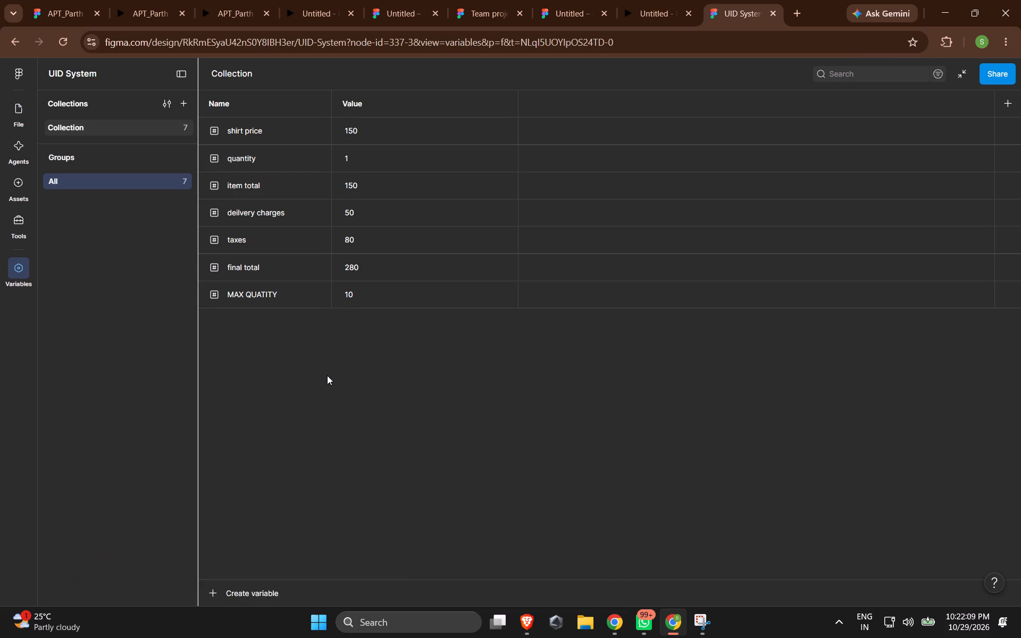
key("Print")
left_click_drag(589, 382, 229, 149)
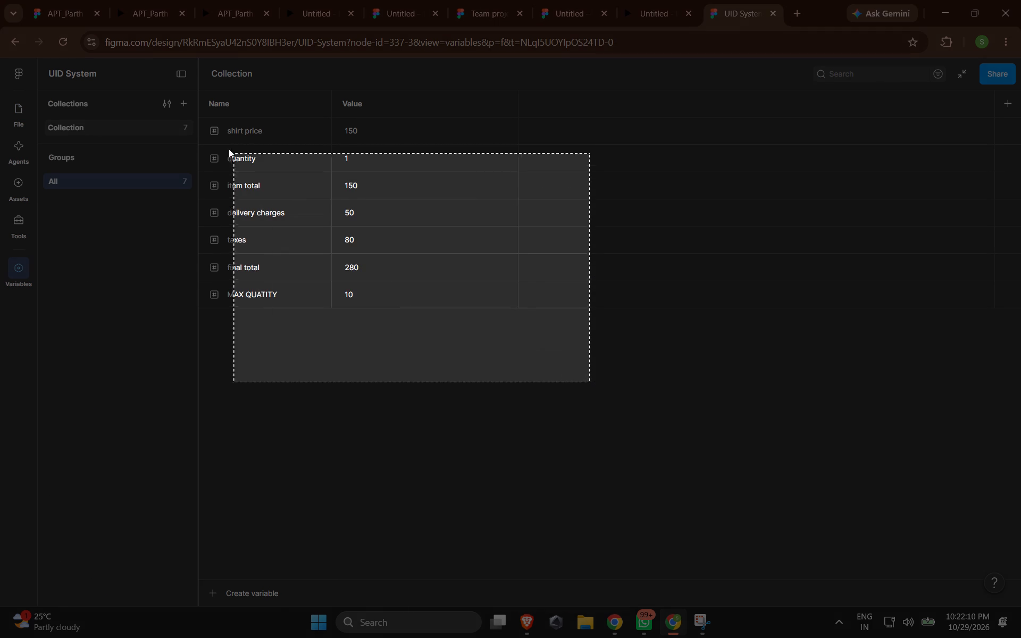
left_click_drag(229, 149, 200, 87)
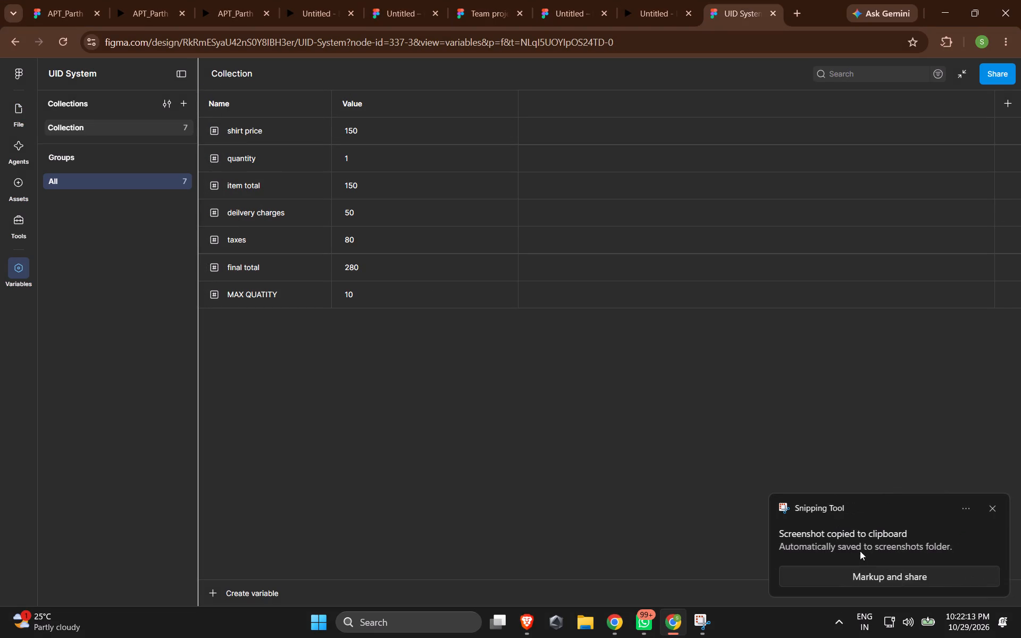
left_click(860, 574)
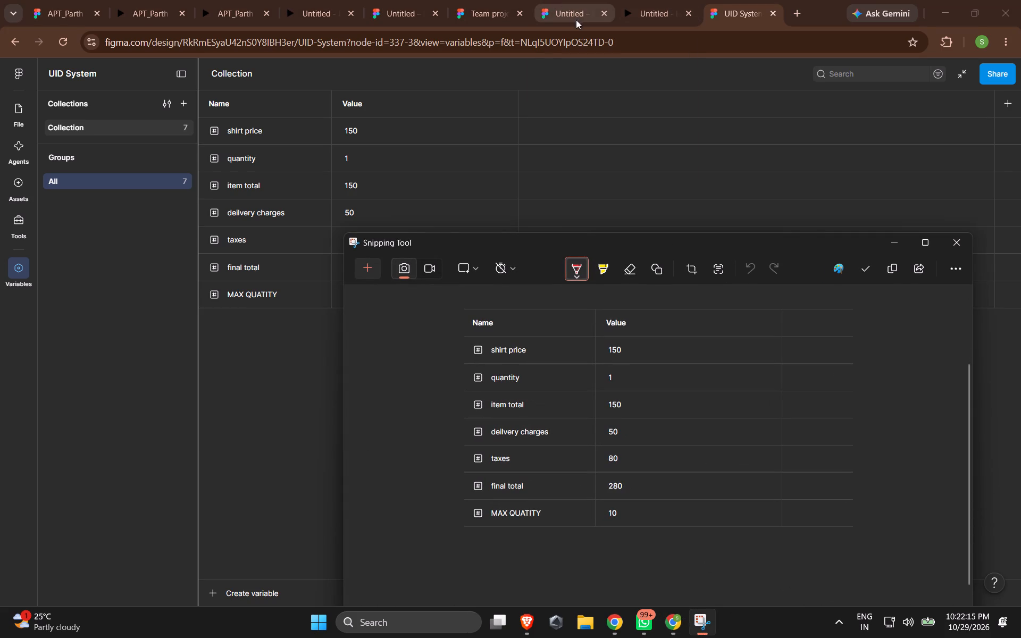
Paste the number variables screenshot into the E Commerce screens page and place it below the color variables screenshot.
left_click(571, 11)
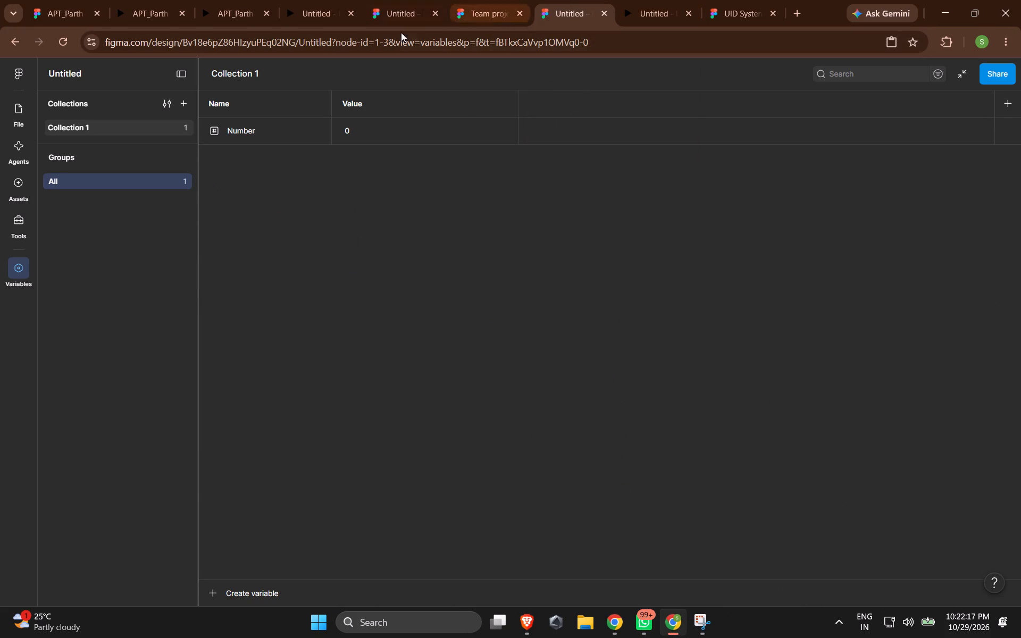
left_click(12, 119)
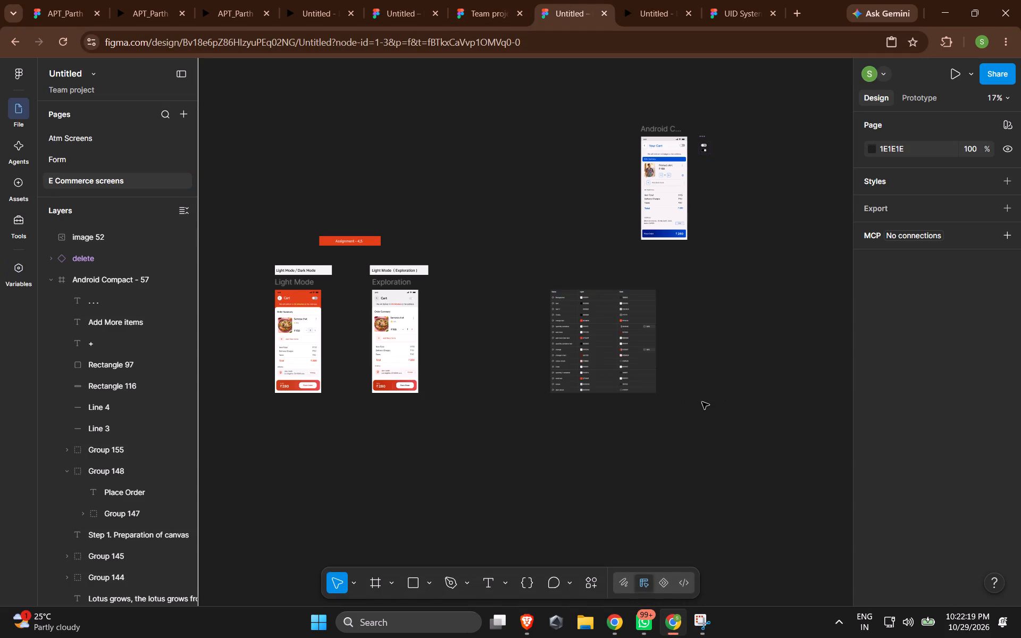
key("ctrl+v")
left_click(721, 365)
key("ctrl+v")
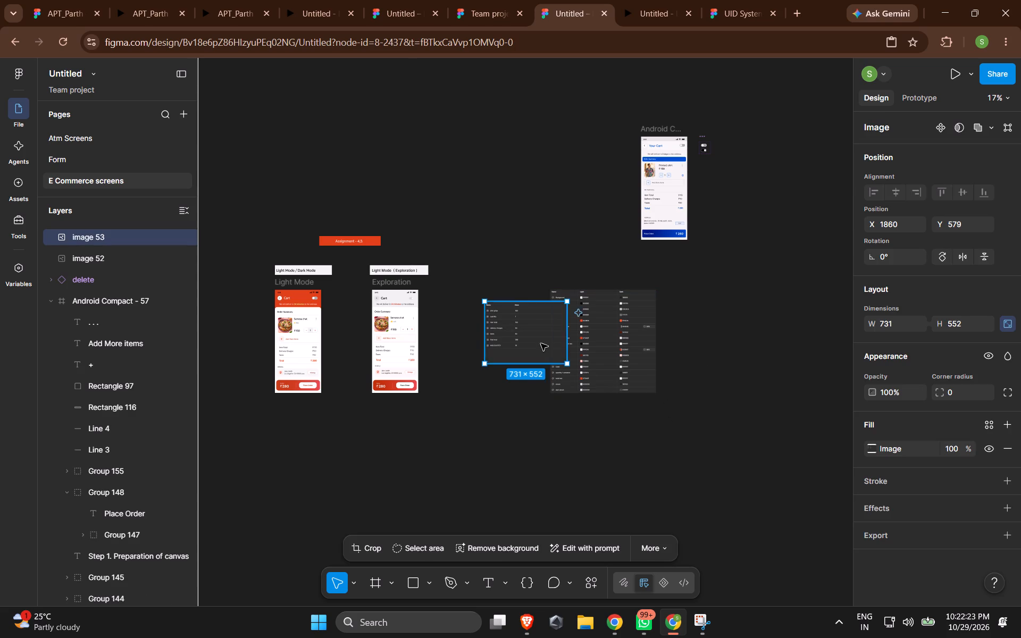
left_click_drag(541, 343, 601, 443)
left_click(709, 440)
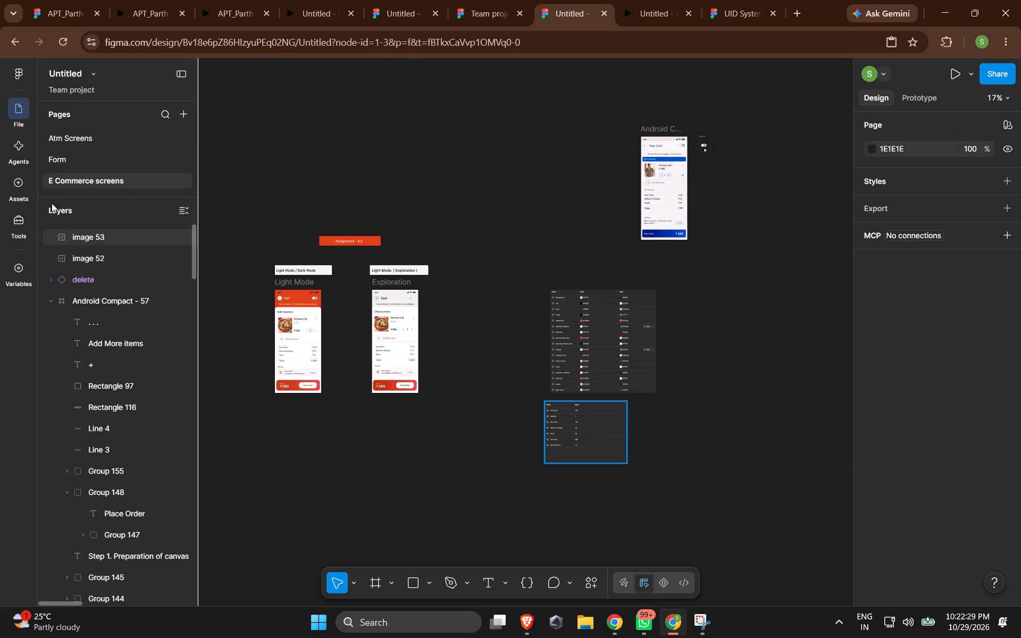
Open the project file's variables and reduce them to a floating window over the canvas.
left_click(19, 266)
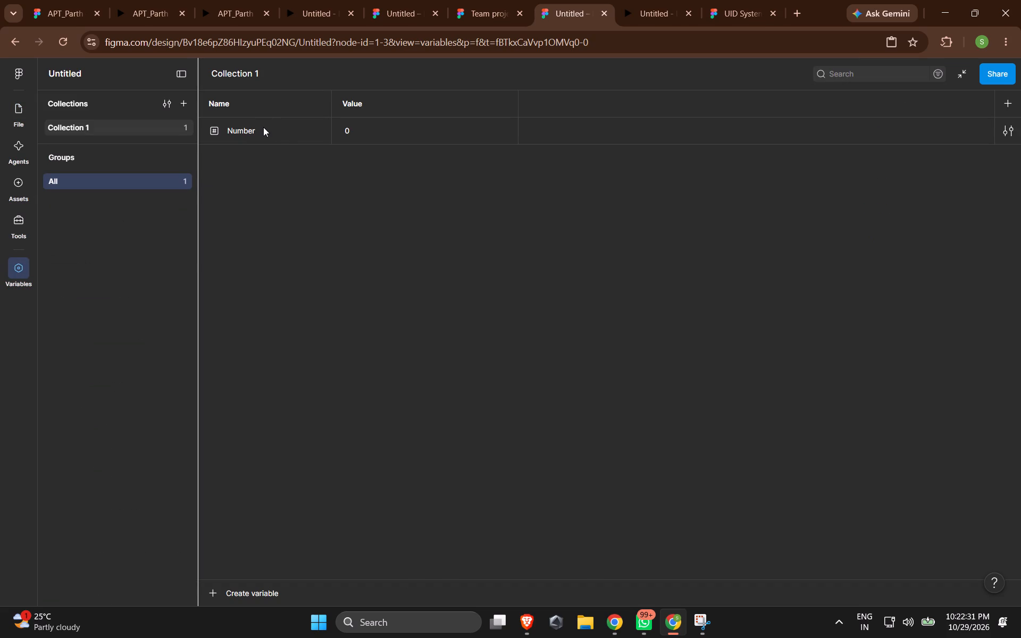
left_click(955, 71)
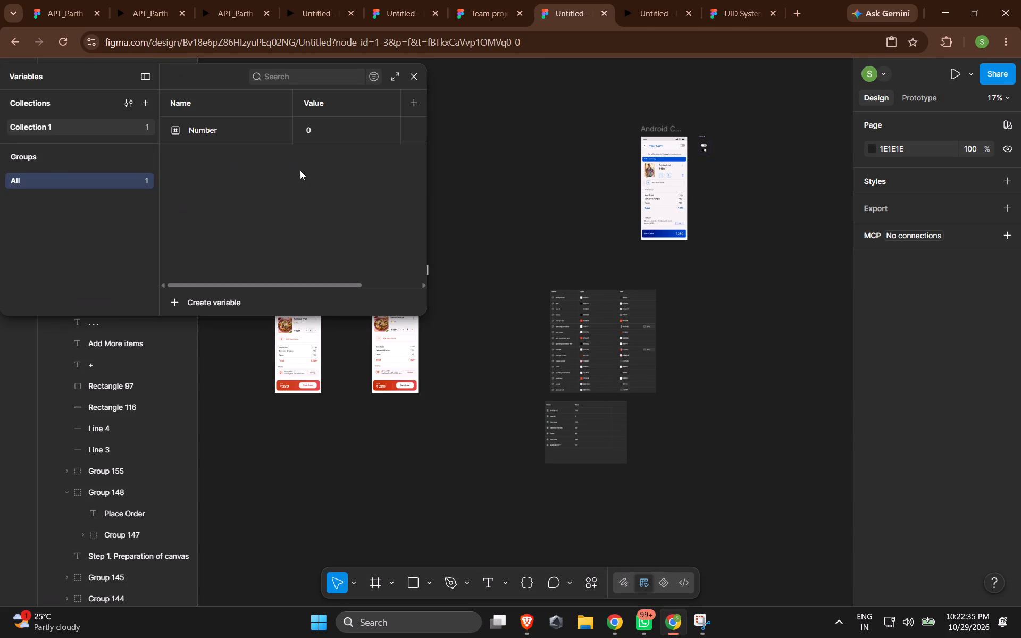
Move the number variables screenshot between the floating variables window and the Your Cart frame, at about X 2251, Y -837.
left_click_drag(579, 445, 490, 133)
left_click_drag(493, 118, 466, 100)
left_click_drag(471, 111, 579, 182)
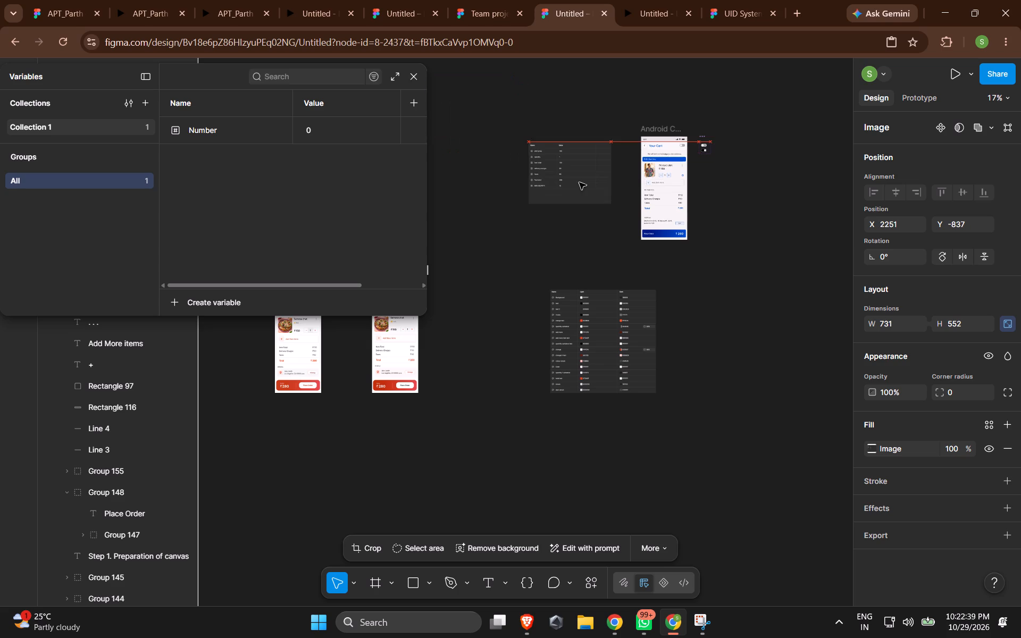
Reposition the floating variables window and place the number variables screenshot beside it, at about X 2481, Y -411, so its rows are readable.
left_click_drag(579, 182, 566, 177)
left_click_drag(211, 77, 273, 120)
scroll(412, 125, "up", 5, "ctrl")
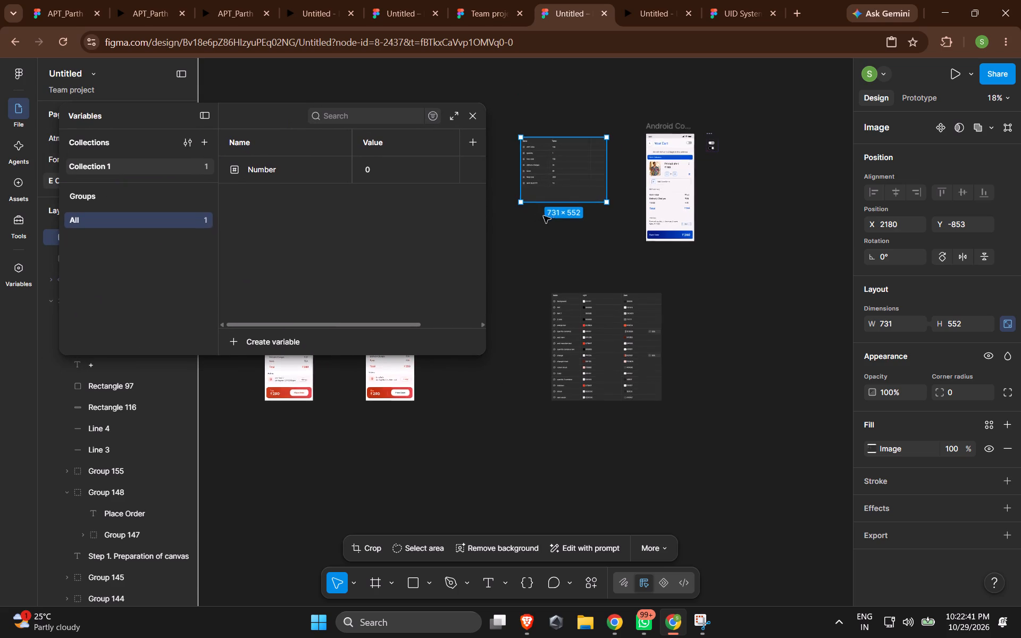
scroll(543, 216, "up", 8, "ctrl")
left_click_drag(389, 219, 348, 160)
left_click_drag(629, 150, 655, 218)
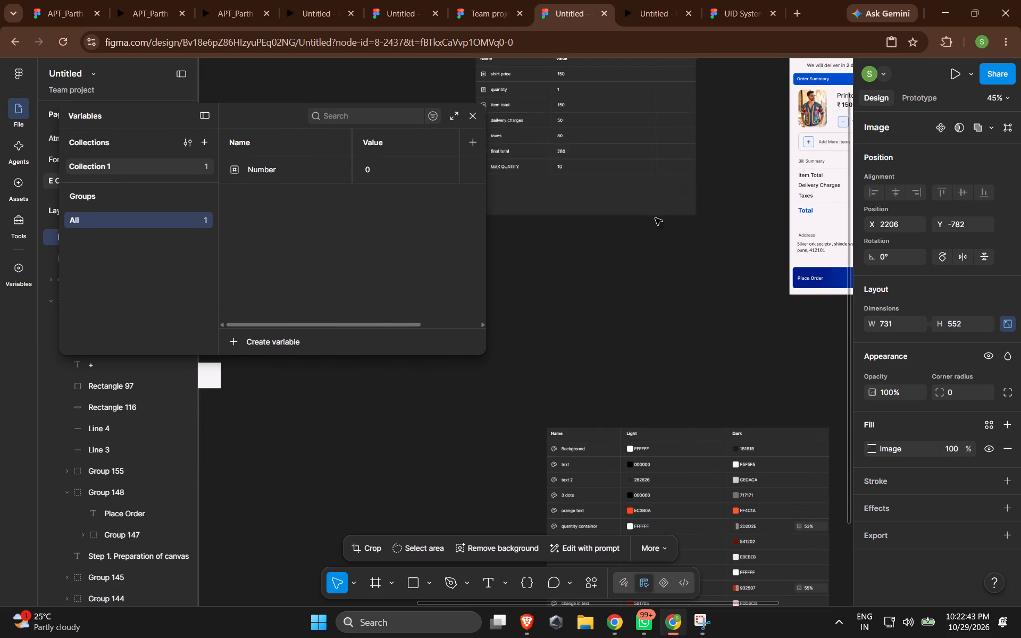
left_click_drag(655, 218, 673, 265)
scroll(653, 266, "up", 4, "ctrl")
scroll(617, 257, "down", 1, "ctrl")
left_click_drag(613, 232, 665, 262)
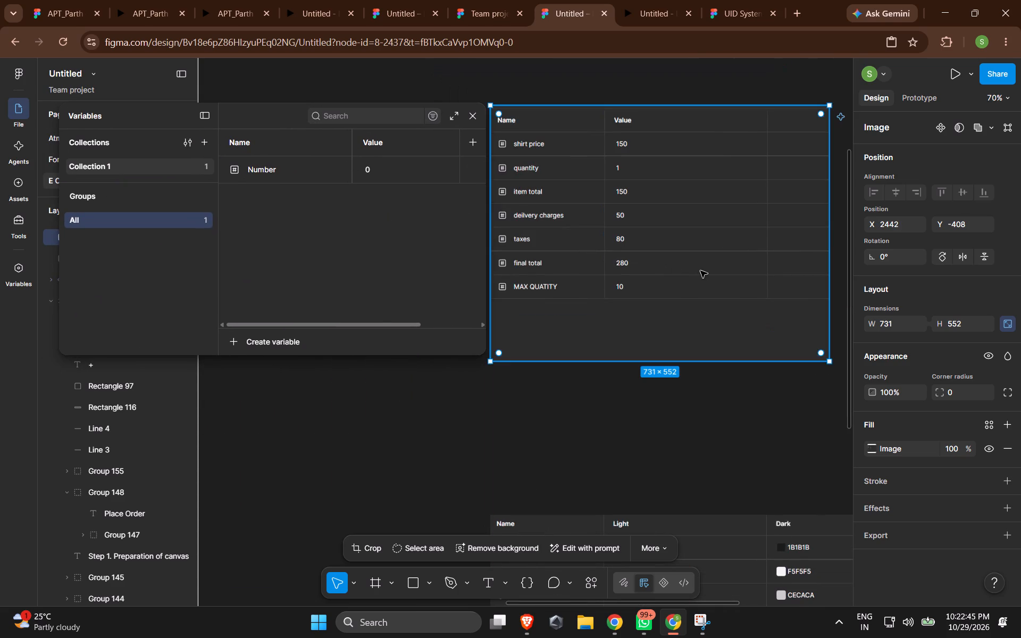
left_click_drag(700, 271, 718, 269)
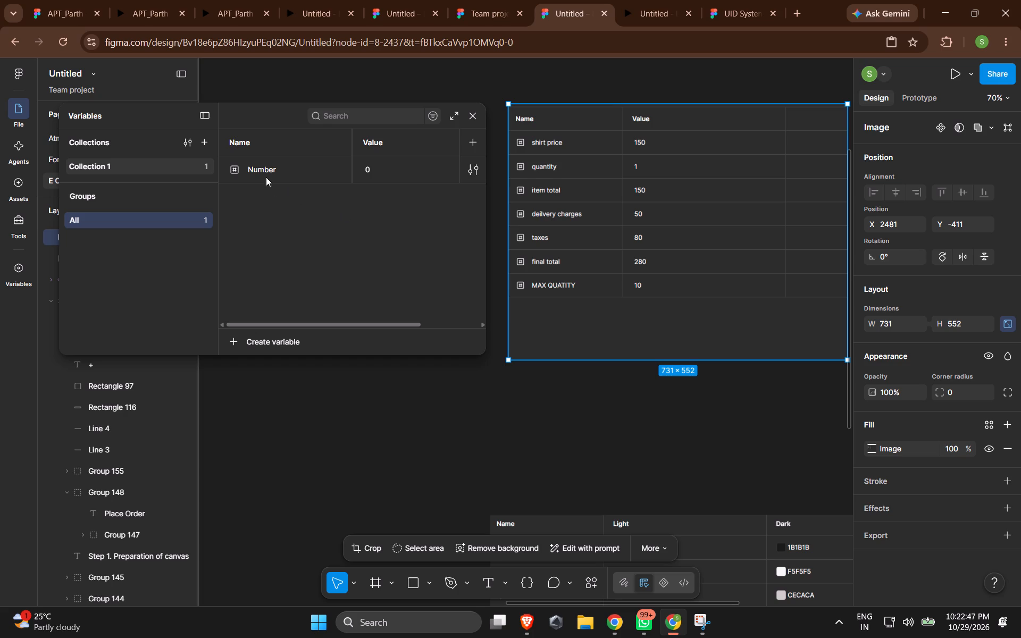
Rename the existing number variable in Collection 1 as "Shirt price" and set its value to 150.
double_click(270, 174)
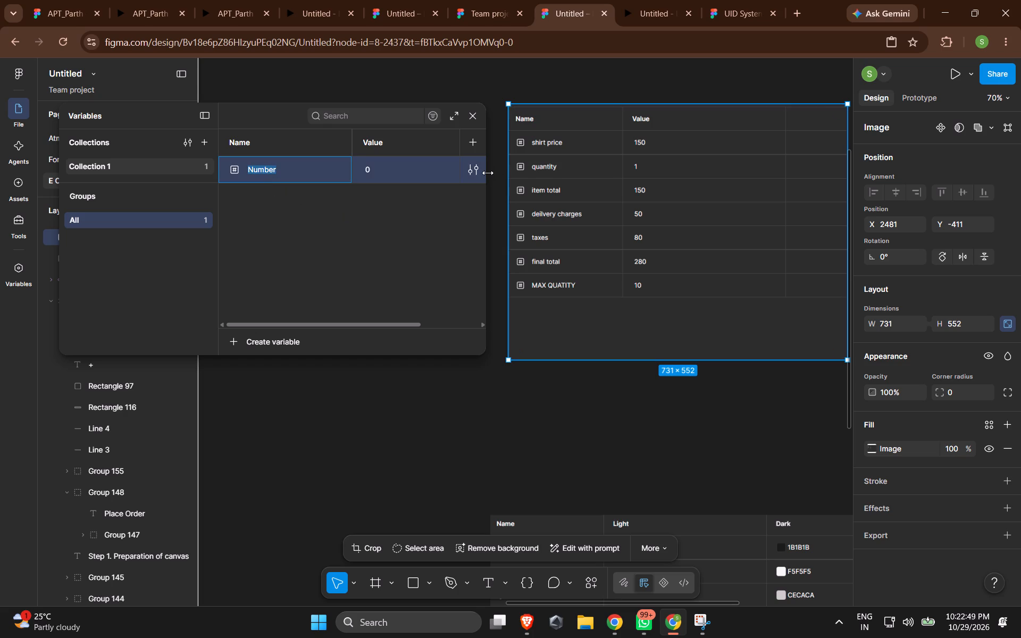
type("Shirt")
key("space")
type("pricw")
key("BackSpace")
key("e")
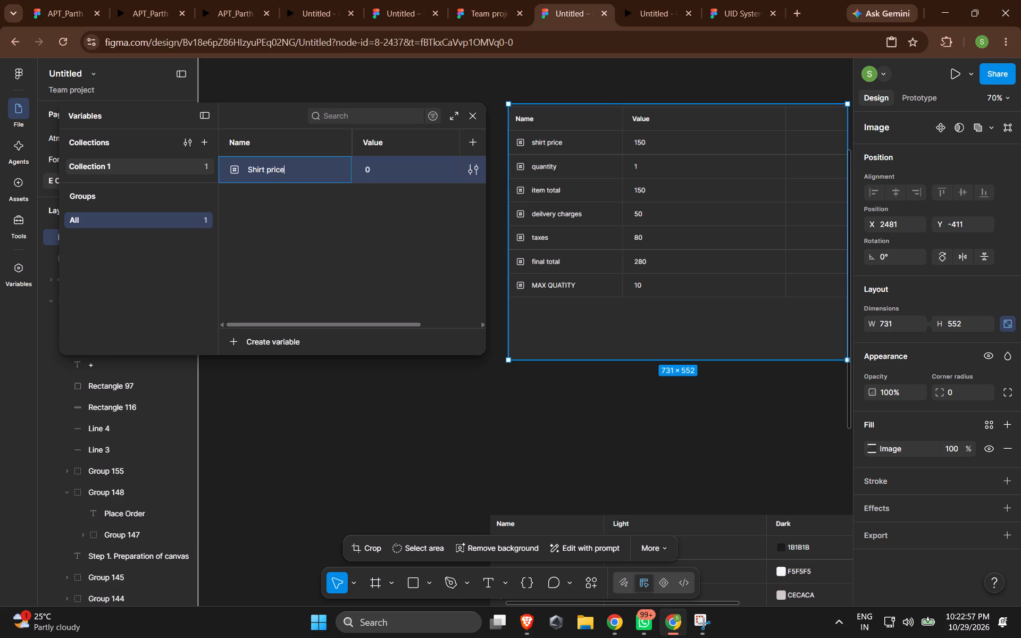
left_click(406, 164)
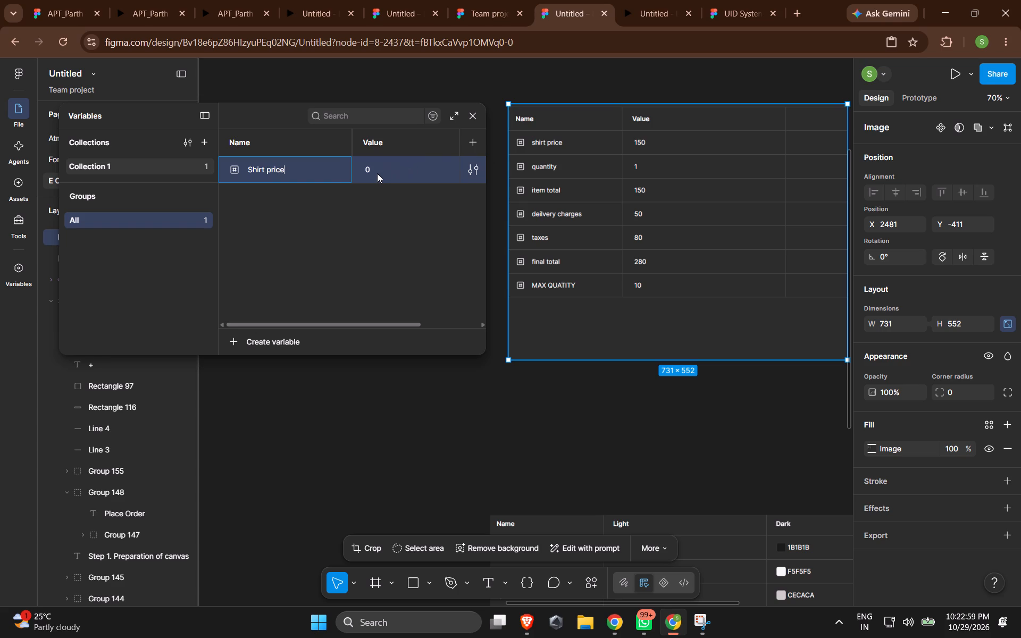
double_click(377, 173)
type("150")
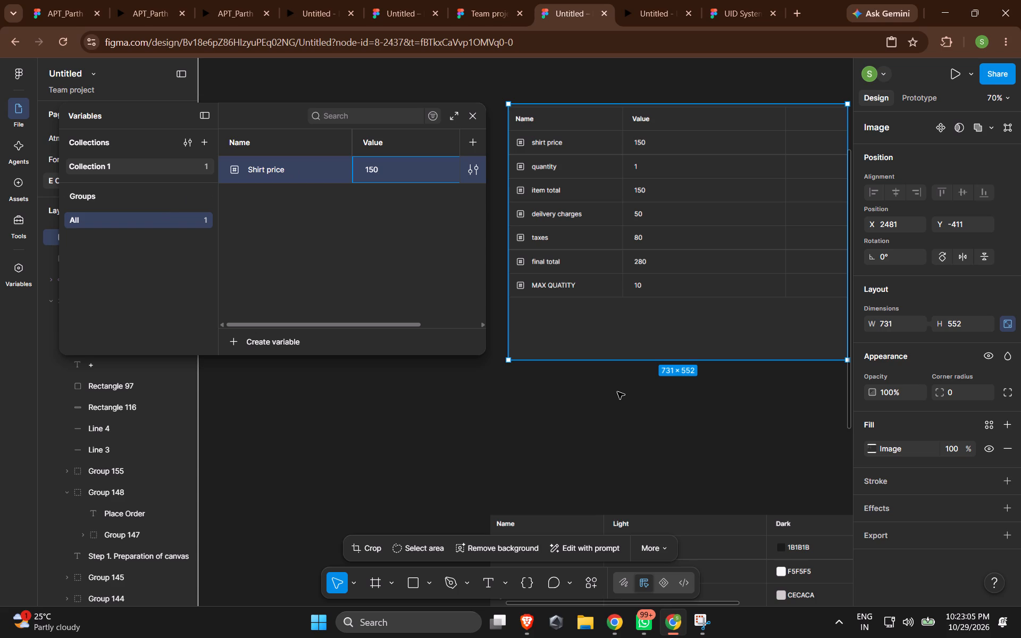
Create a number variable named "quanity" in Collection 1 with the value 1.
left_click(250, 342)
left_click(254, 377)
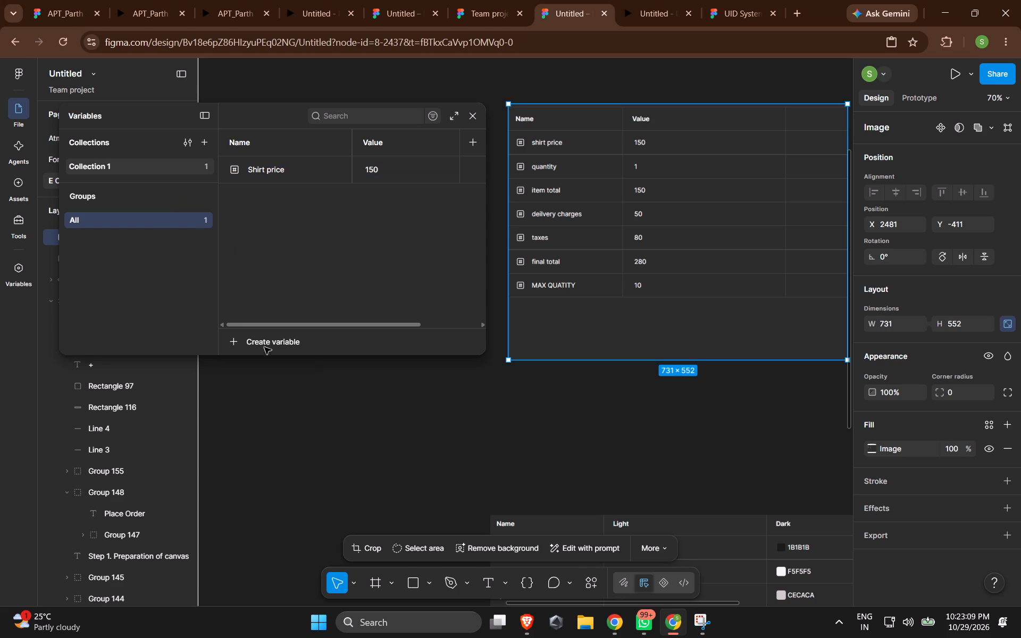
type("qu")
type("anity")
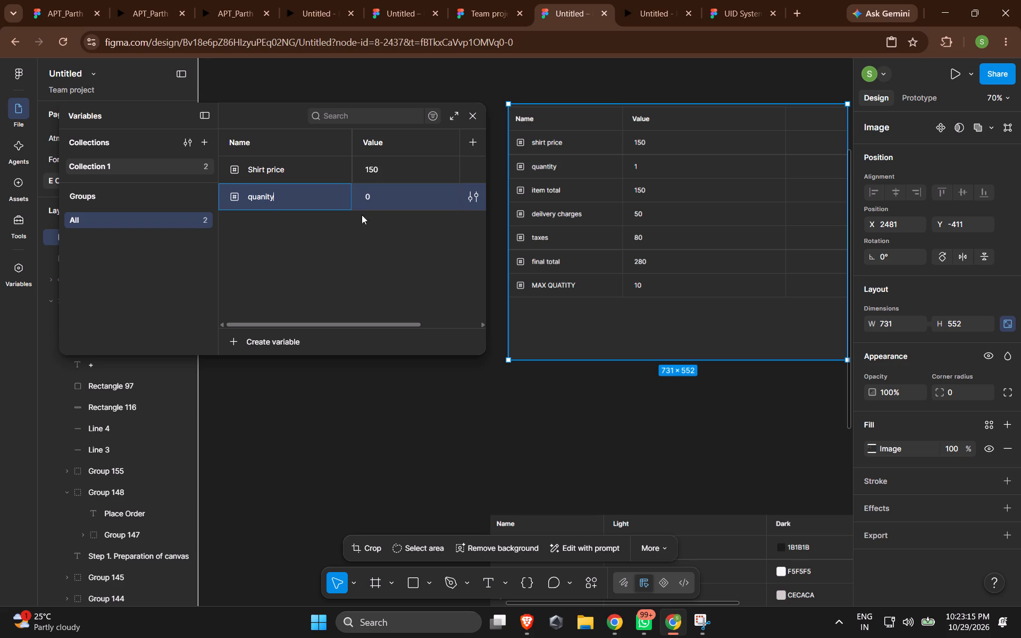
double_click(371, 195)
key("1")
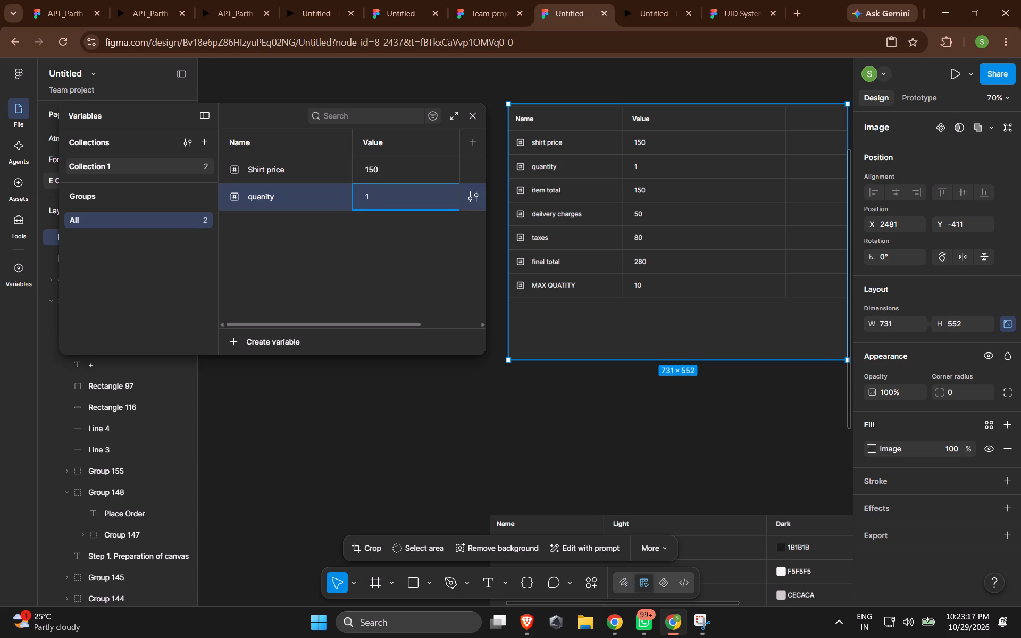
key("Return")
Create a number variable named "item total" in Collection 1 with the value 150.
left_click(270, 345)
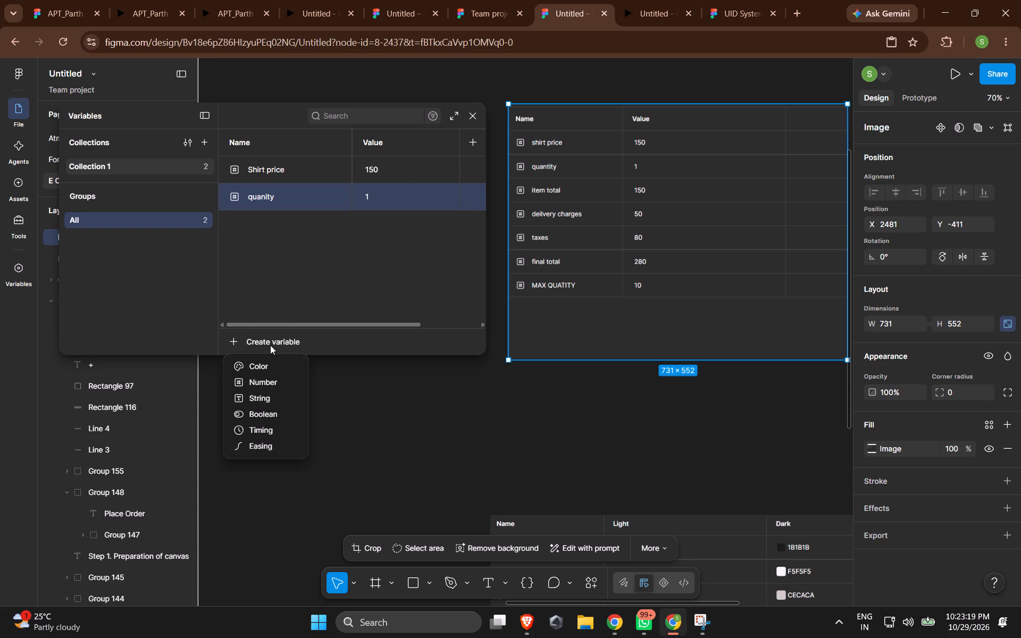
left_click(255, 379)
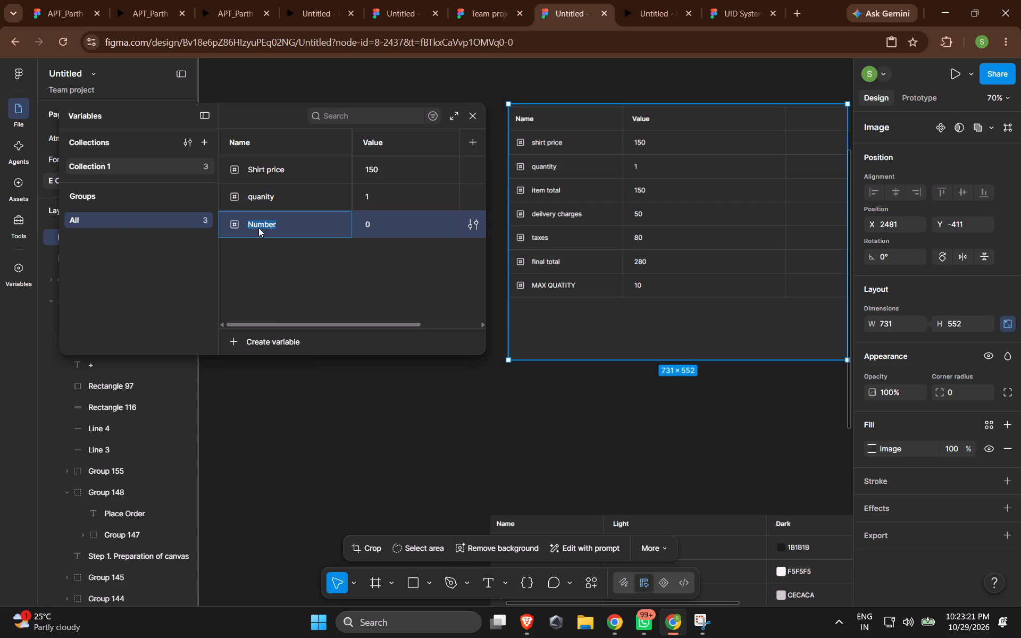
type("ote")
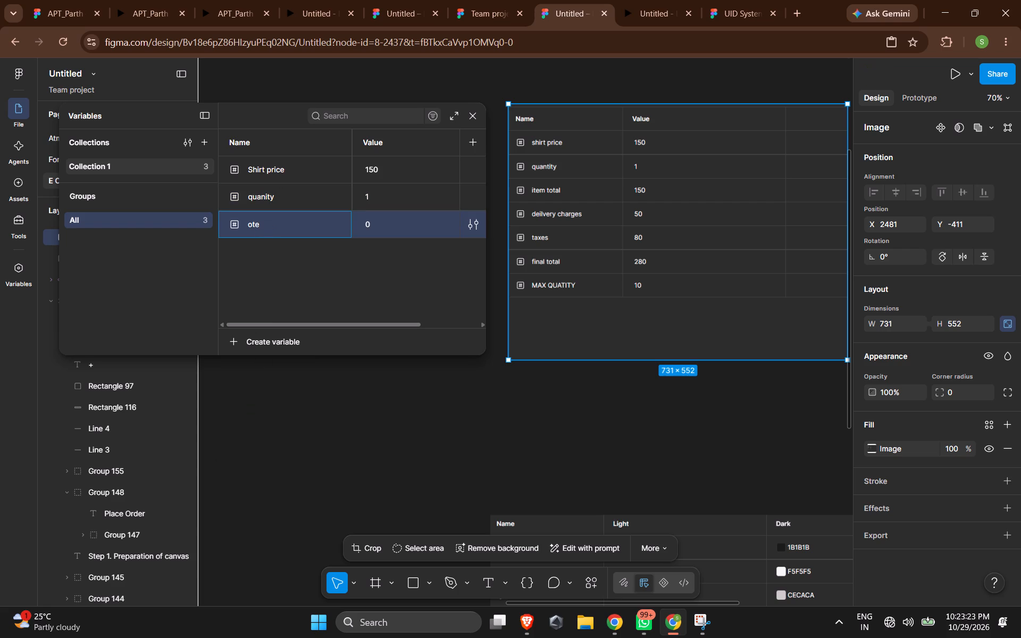
type("m")
key("space")
type("total")
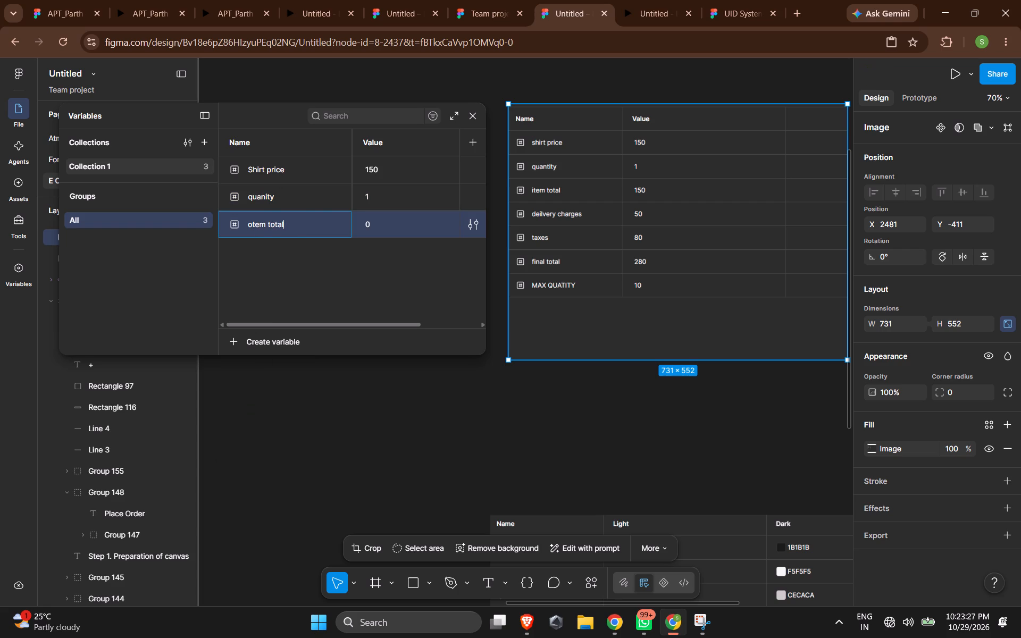
left_click(252, 220)
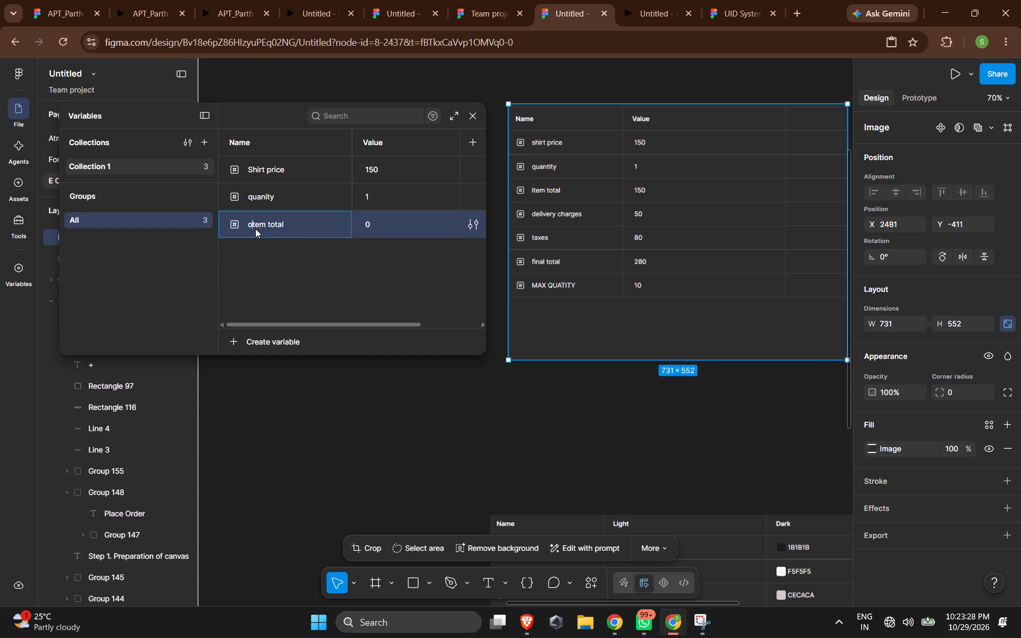
left_click(255, 229)
key("Left")
key("BackSpace")
key("i")
left_click(377, 223)
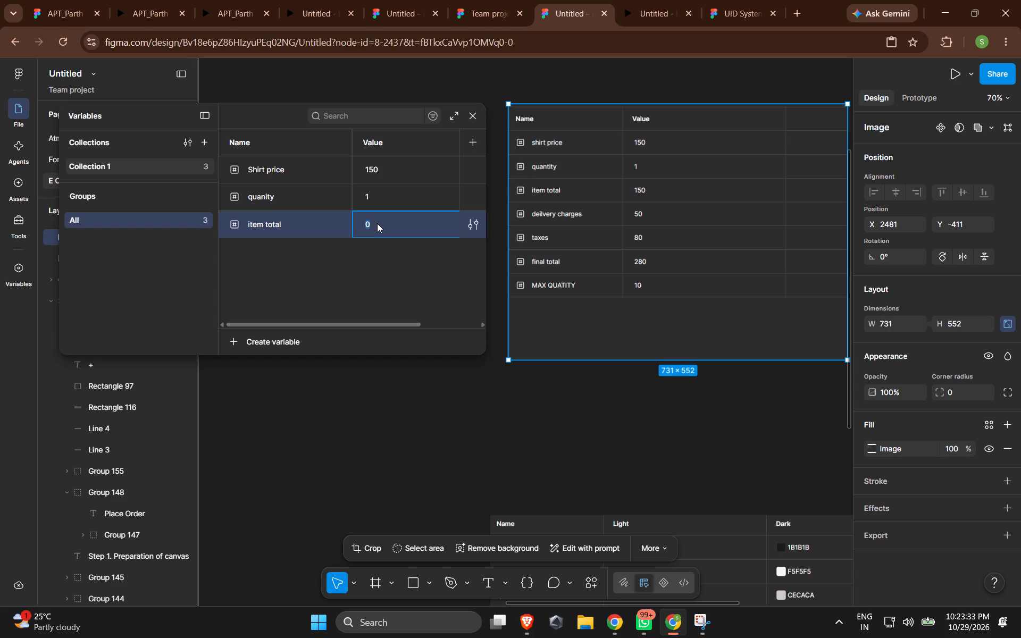
type("150")
Create a fourth number variable in Collection 1 and name it "delivery".
left_click(284, 342)
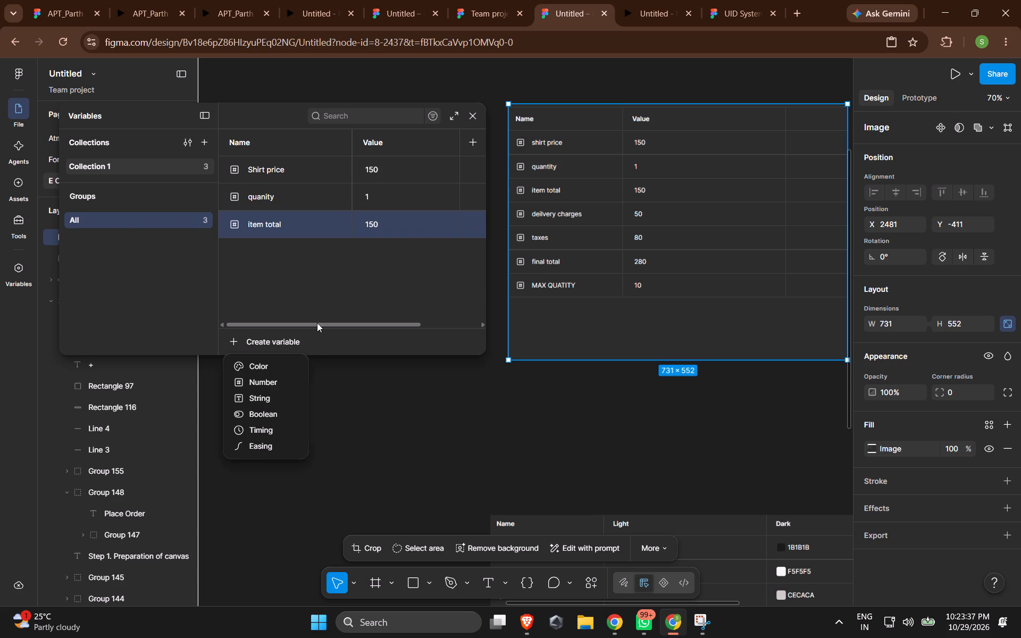
left_click(265, 388)
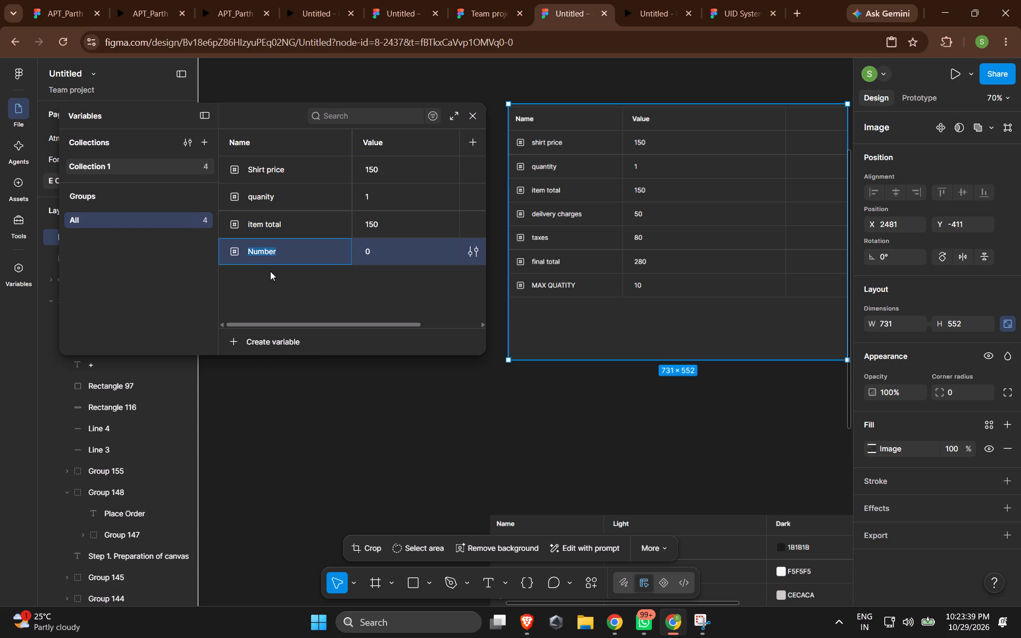
type("de")
key("i")
key("BackSpace")
type("livery")
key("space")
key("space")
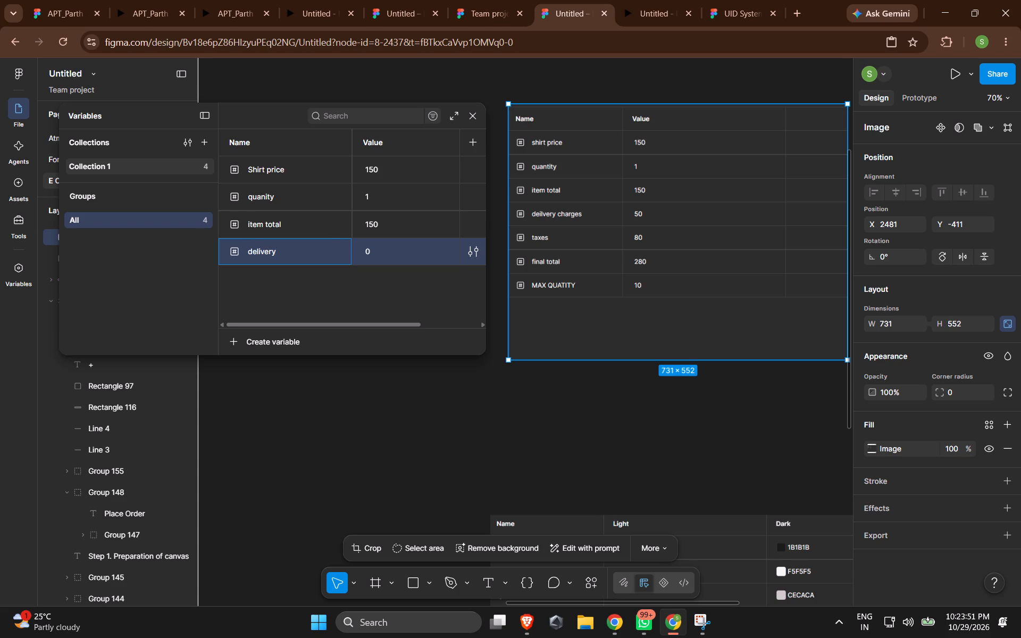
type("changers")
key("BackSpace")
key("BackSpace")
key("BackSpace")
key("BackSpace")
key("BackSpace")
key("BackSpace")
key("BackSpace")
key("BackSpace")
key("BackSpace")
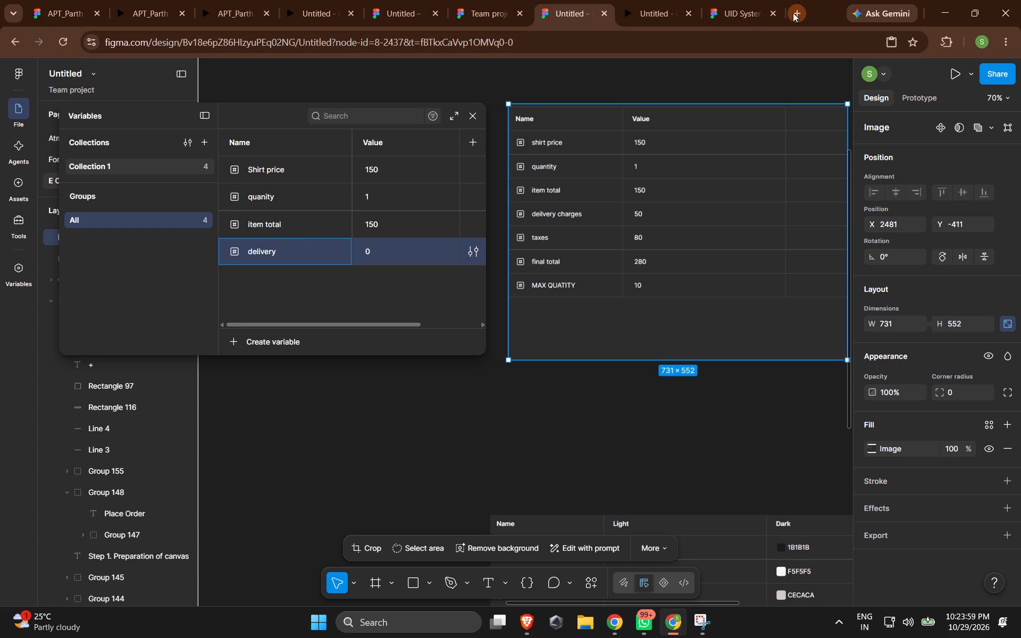
Search Google for "deilvery" in a new browser tab, look through the results, and return to the project file.
left_click(793, 13)
type("deil")
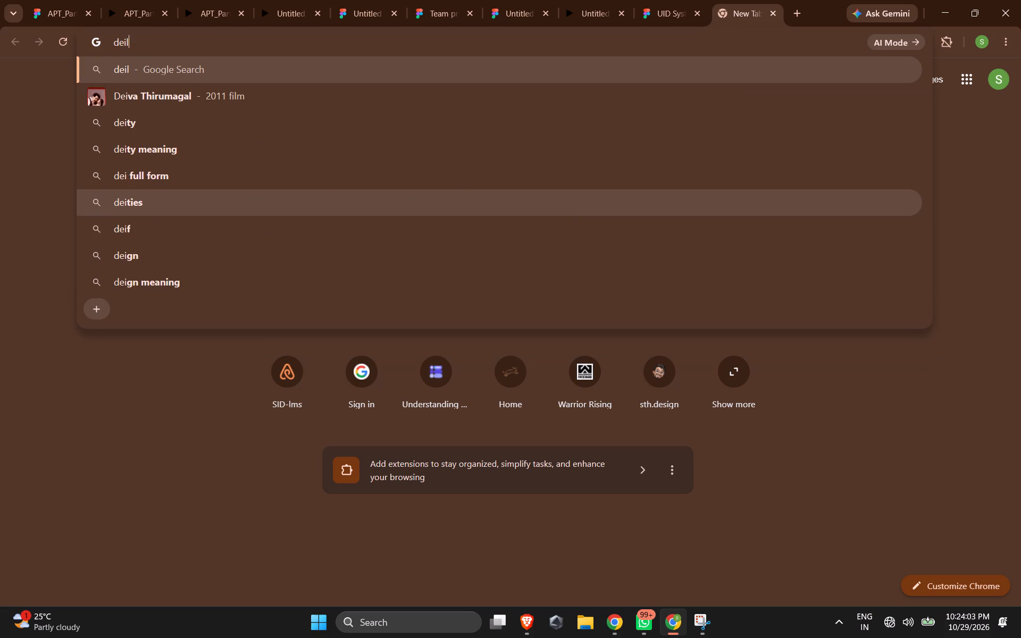
key("v")
type("ery")
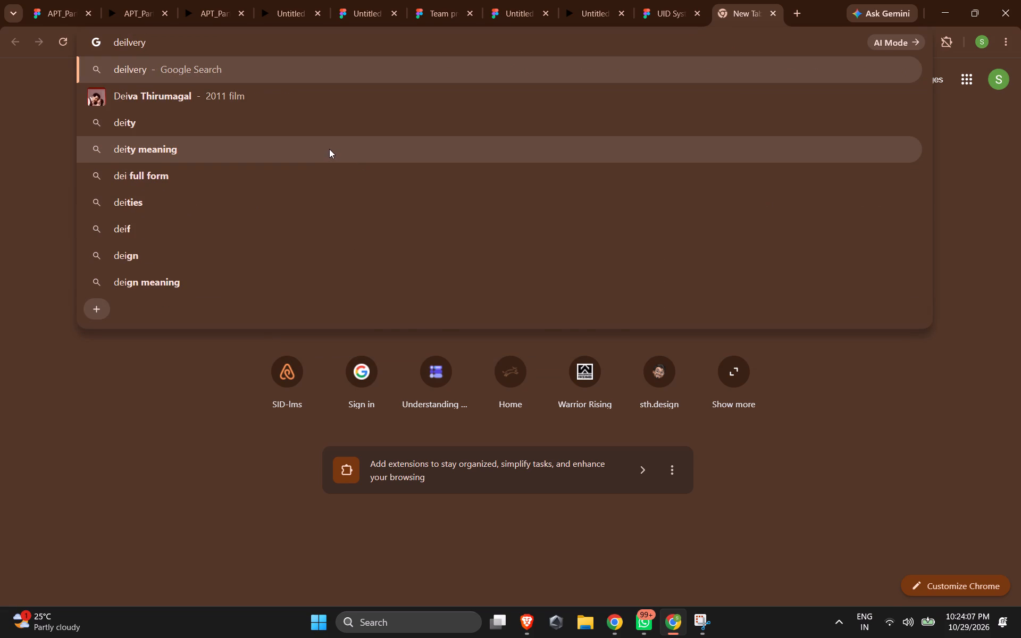
key("Return")
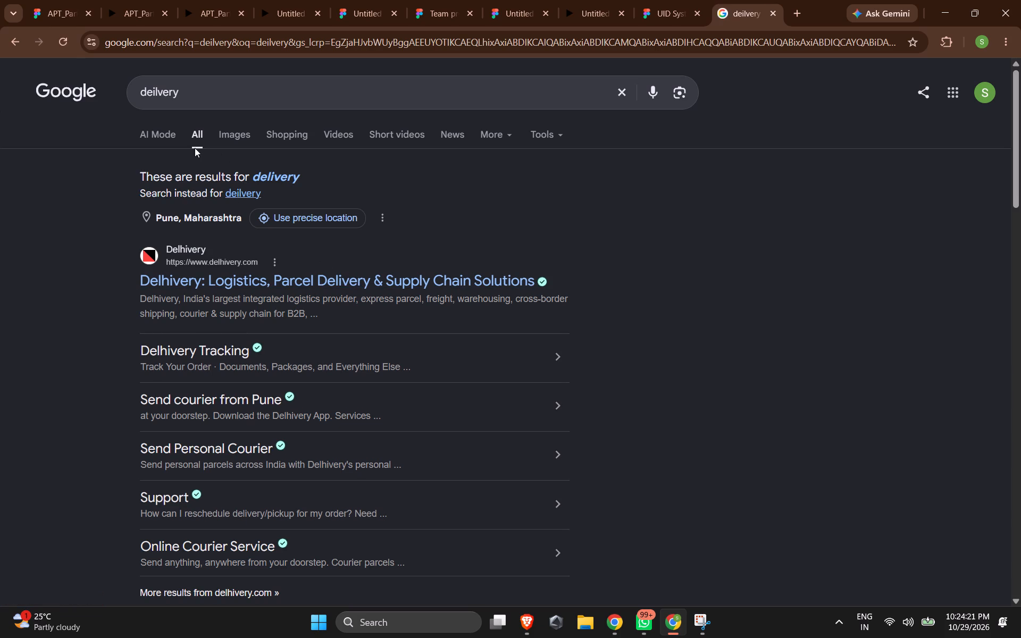
scroll(277, 262, "down", 5)
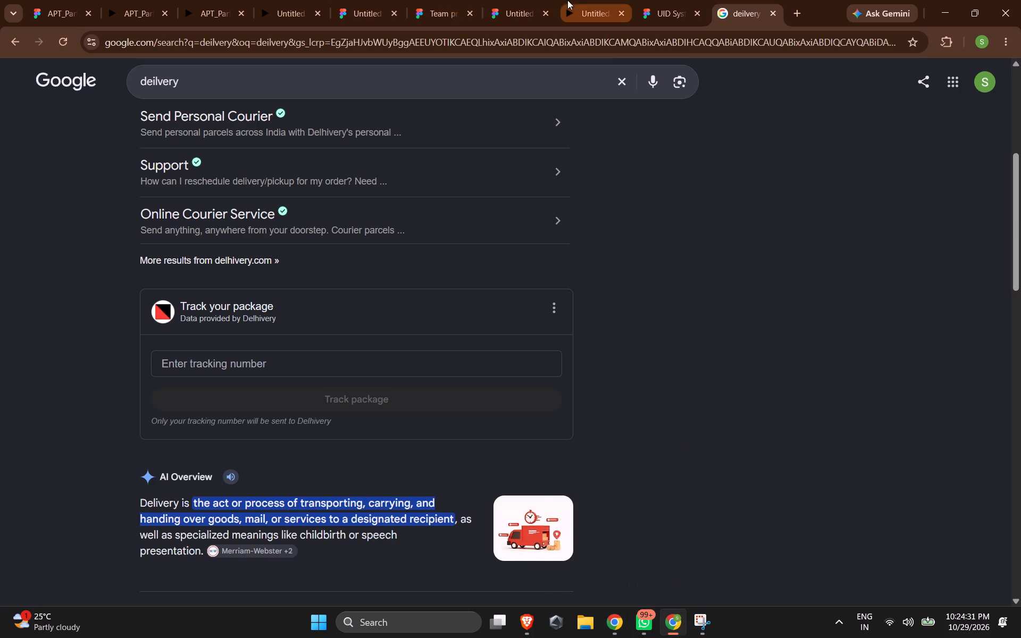
left_click(521, 0)
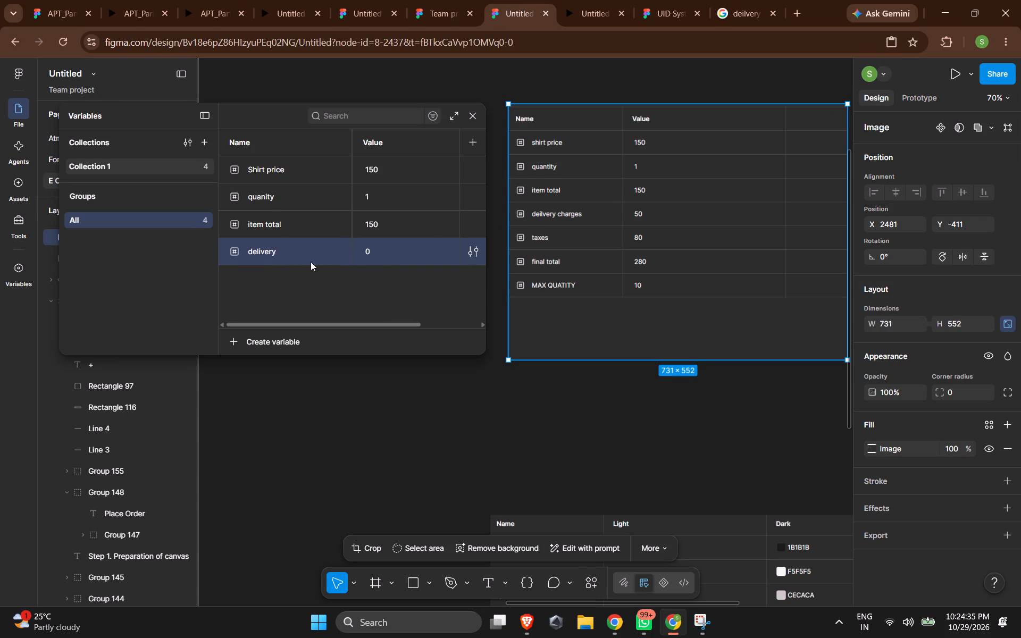
Set the value of the "delivery" variable to 50.
double_click(365, 251)
type("50")
Create a number variable named "taxes" in Collection 1 with the value 80.
left_click(282, 342)
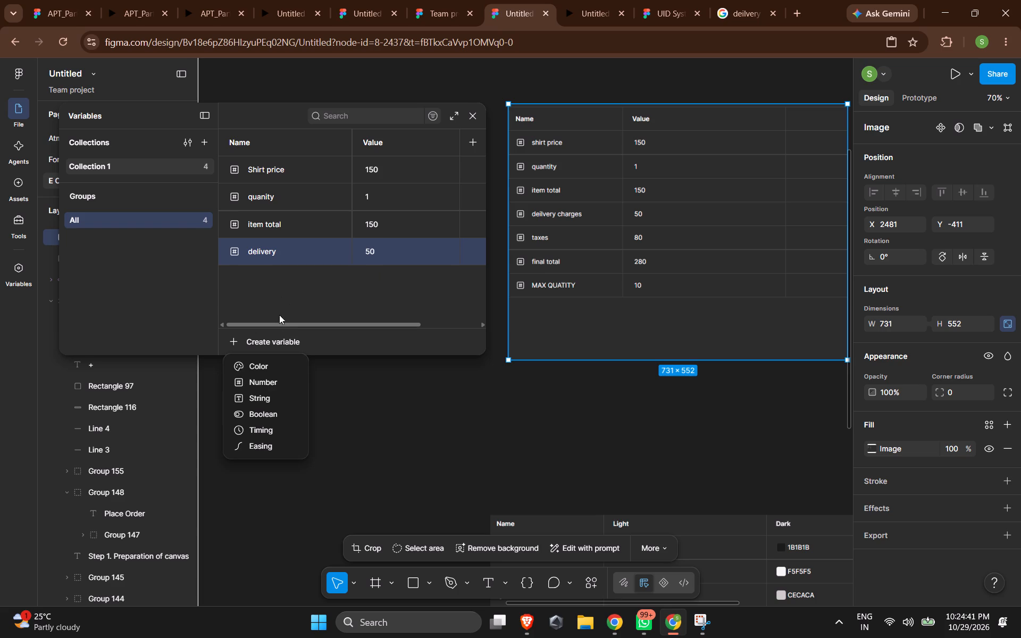
left_click(274, 375)
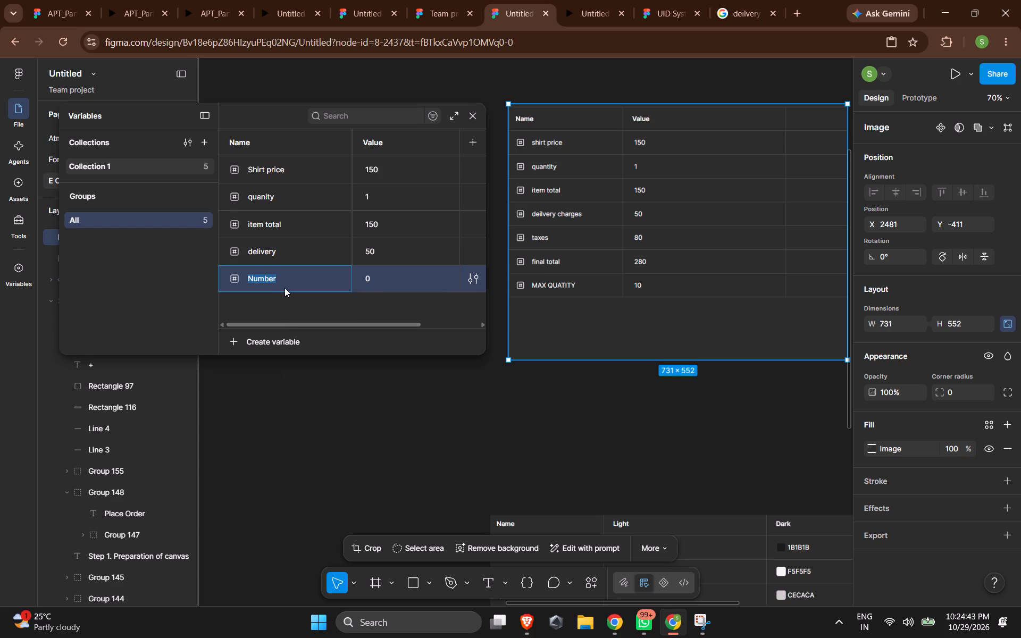
type("ta")
type("xes")
double_click(392, 276)
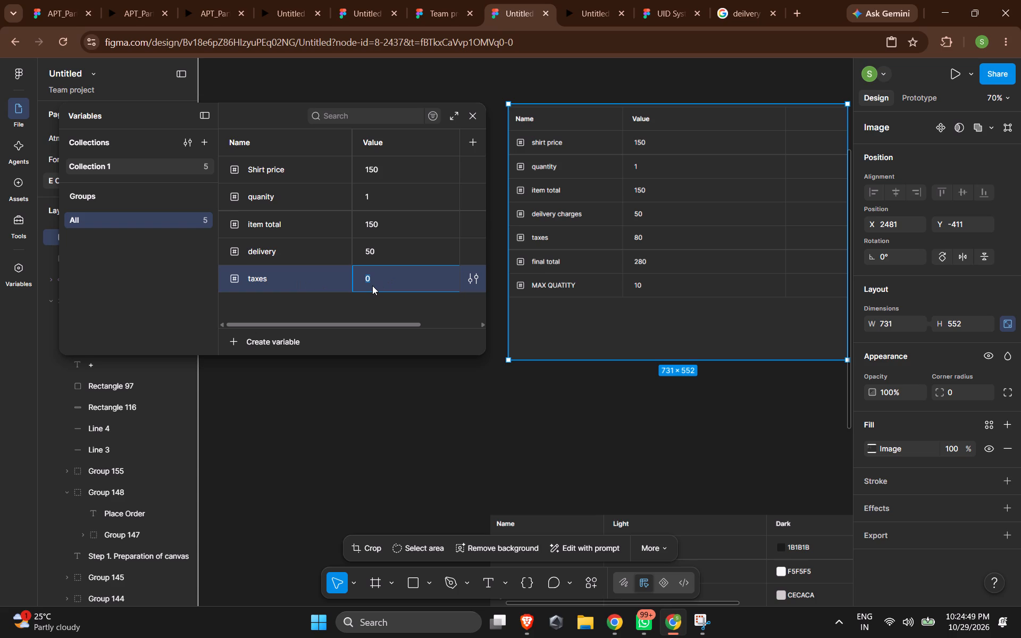
type("80")
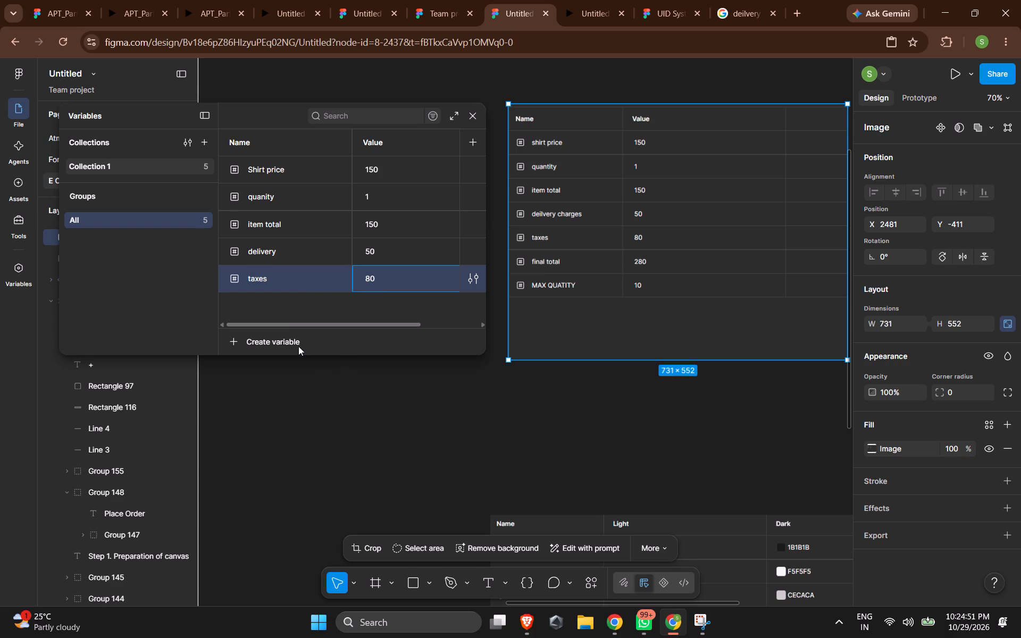
Create a number variable named "final total" in Collection 1 with the value 280.
left_click(297, 346)
left_click(274, 378)
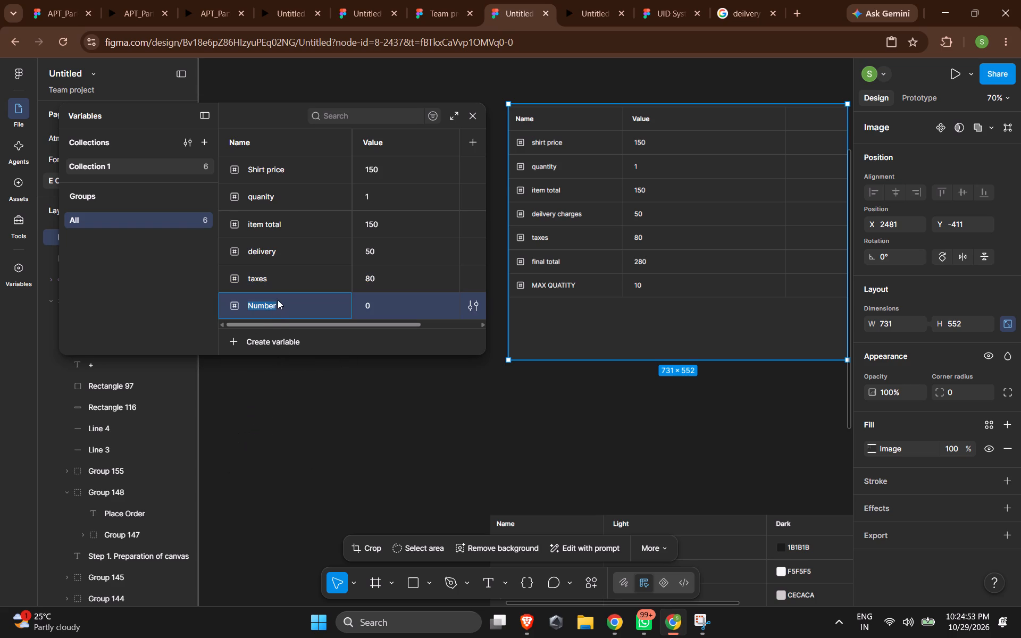
type("final total")
key("space")
left_click(366, 304)
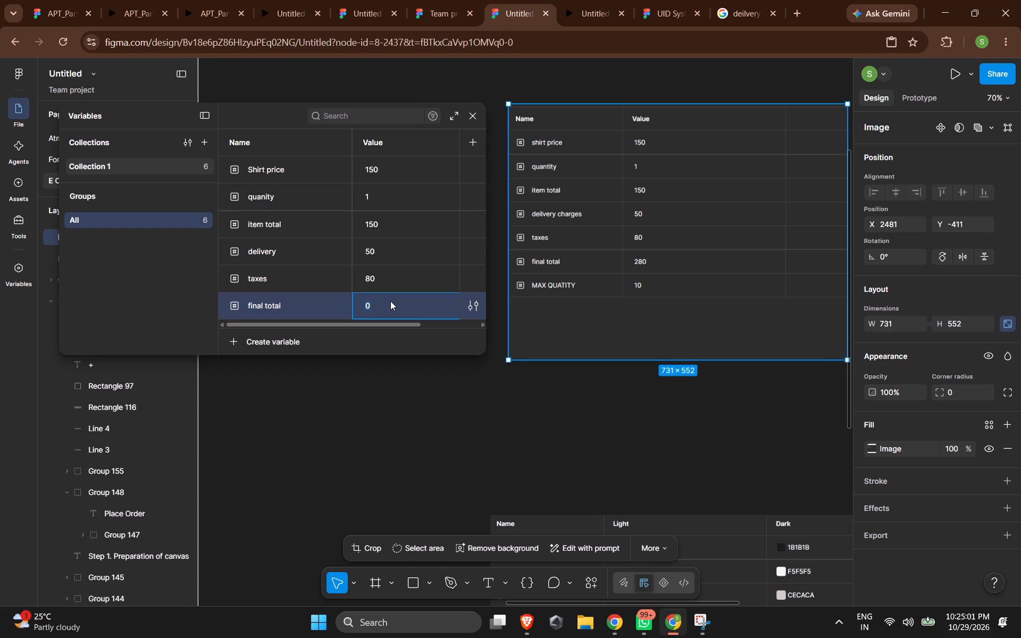
type("280")
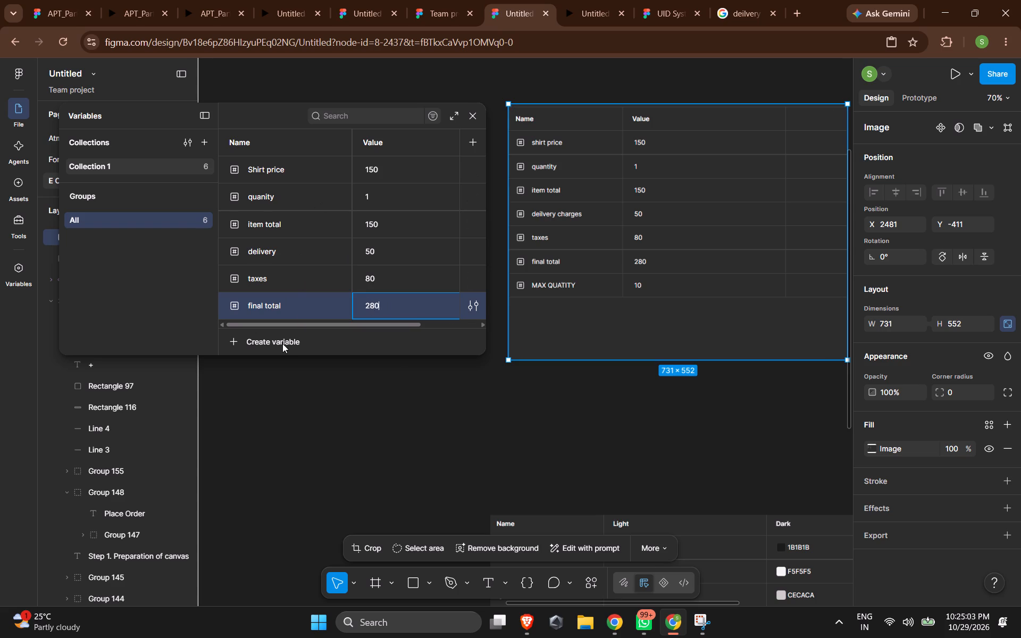
Create a number variable named "max quatity" in Collection 1 with the value 10.
left_click(282, 343)
left_click(277, 377)
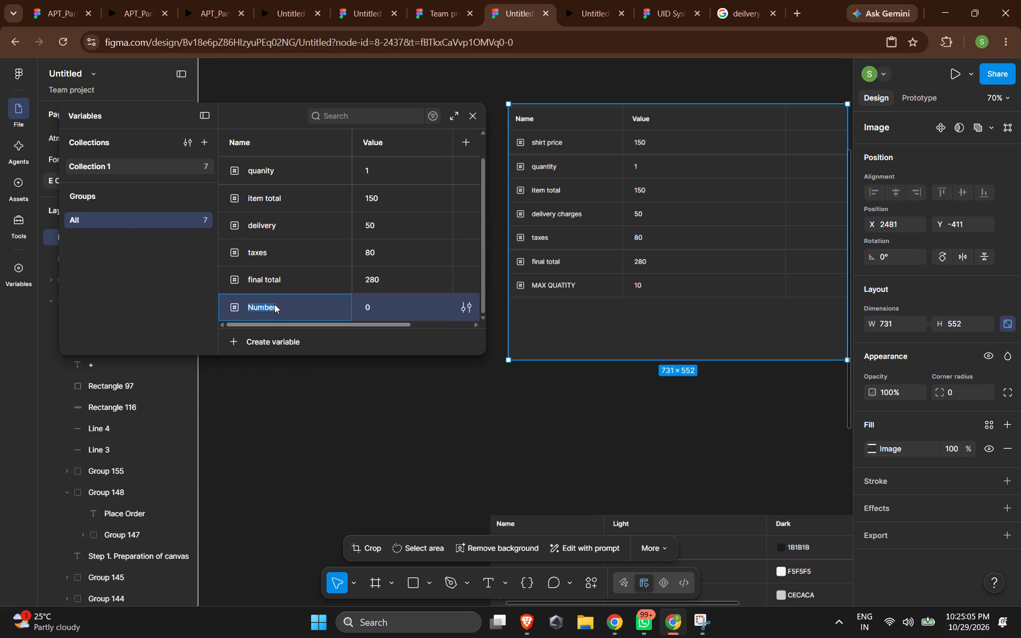
type("Max")
key("space")
key("shift+q")
type("ua")
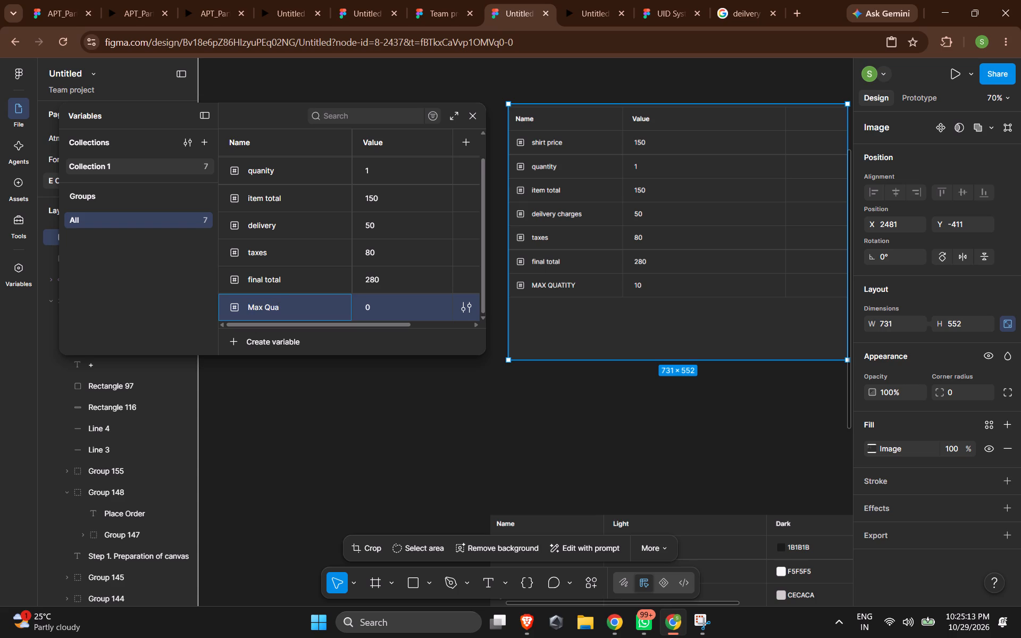
key("BackSpace")
key("BackSpace")
key("BackSpace")
key("BackSpace")
key("BackSpace")
key("BackSpace")
key("BackSpace")
type("max")
key("space")
type("qu")
key("a")
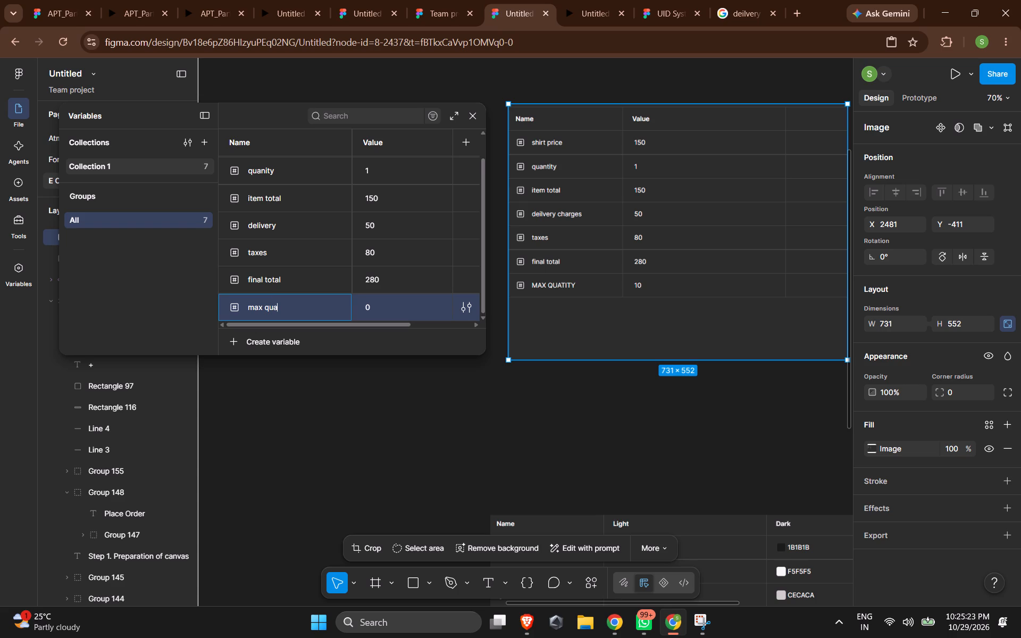
type("tity")
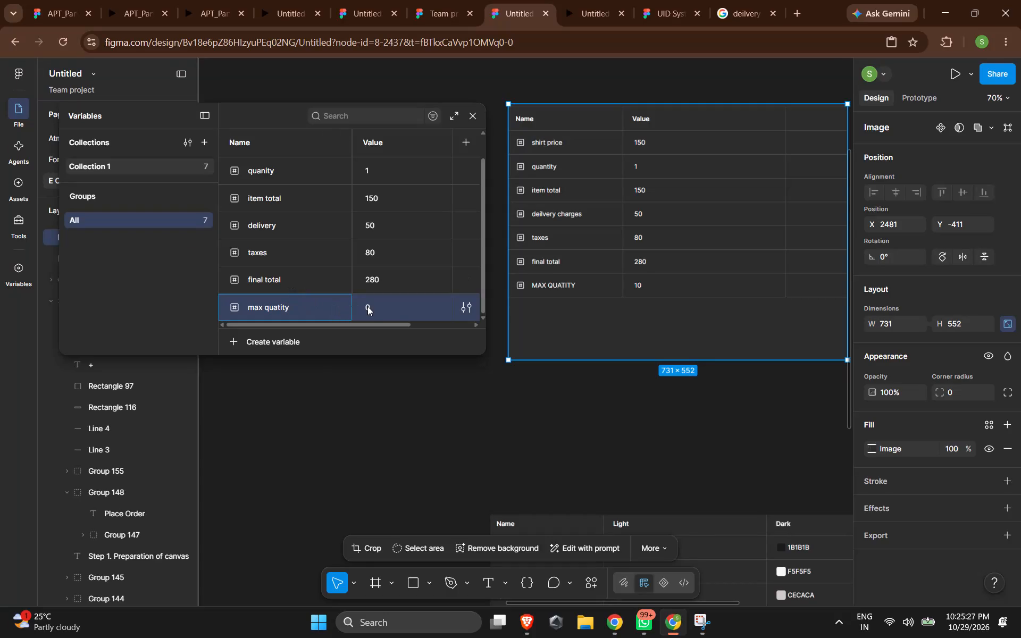
double_click(372, 306)
type("10")
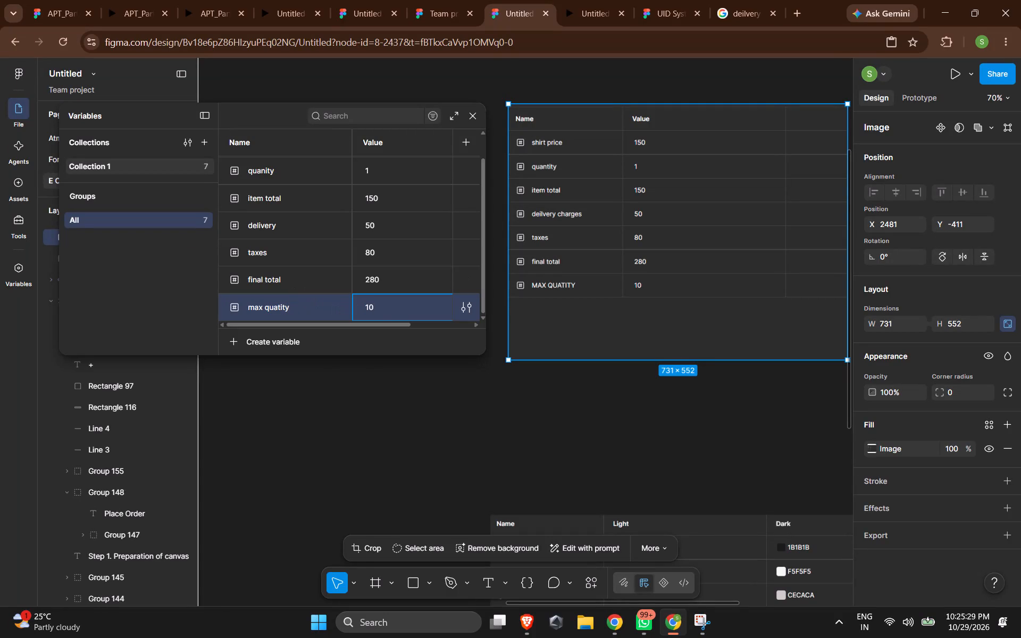
key("Return")
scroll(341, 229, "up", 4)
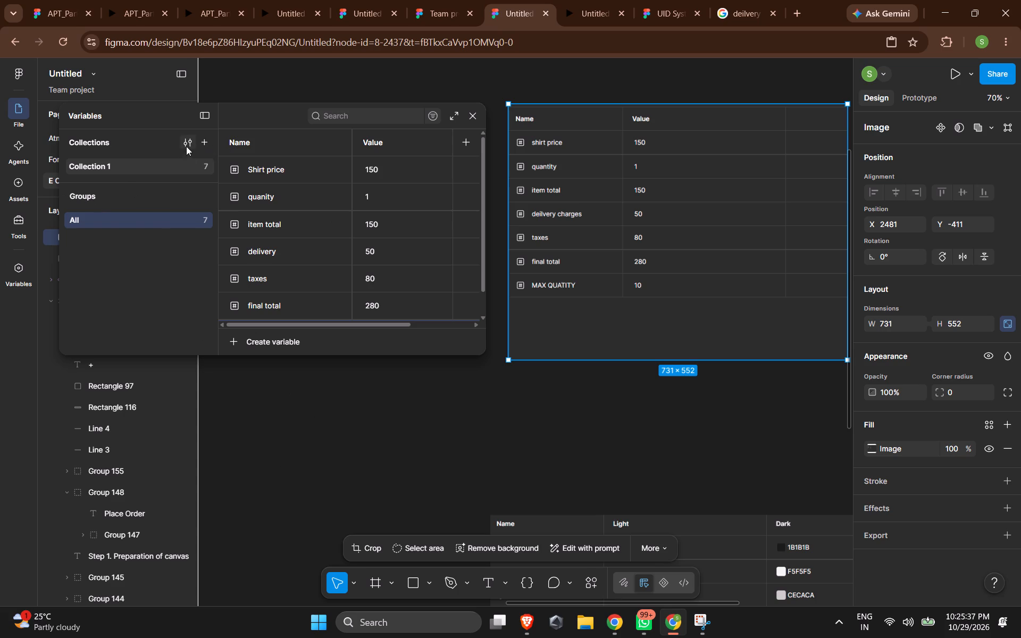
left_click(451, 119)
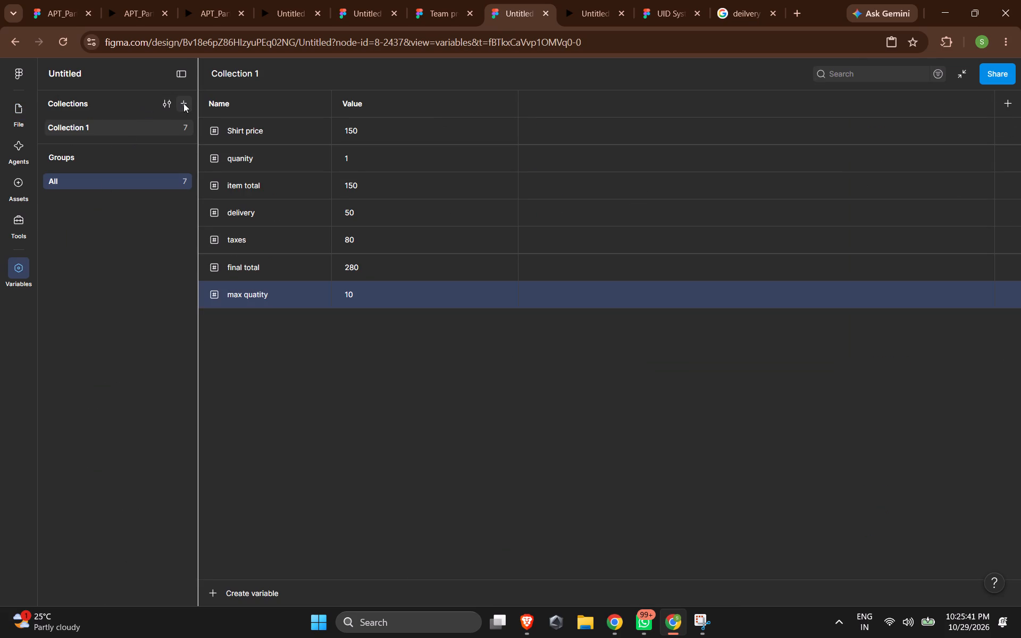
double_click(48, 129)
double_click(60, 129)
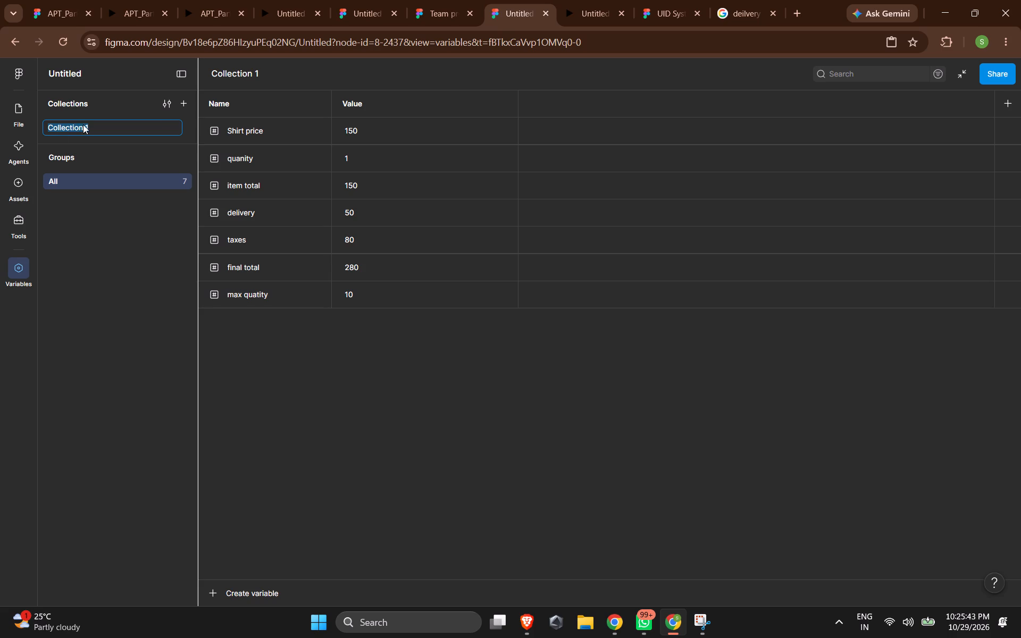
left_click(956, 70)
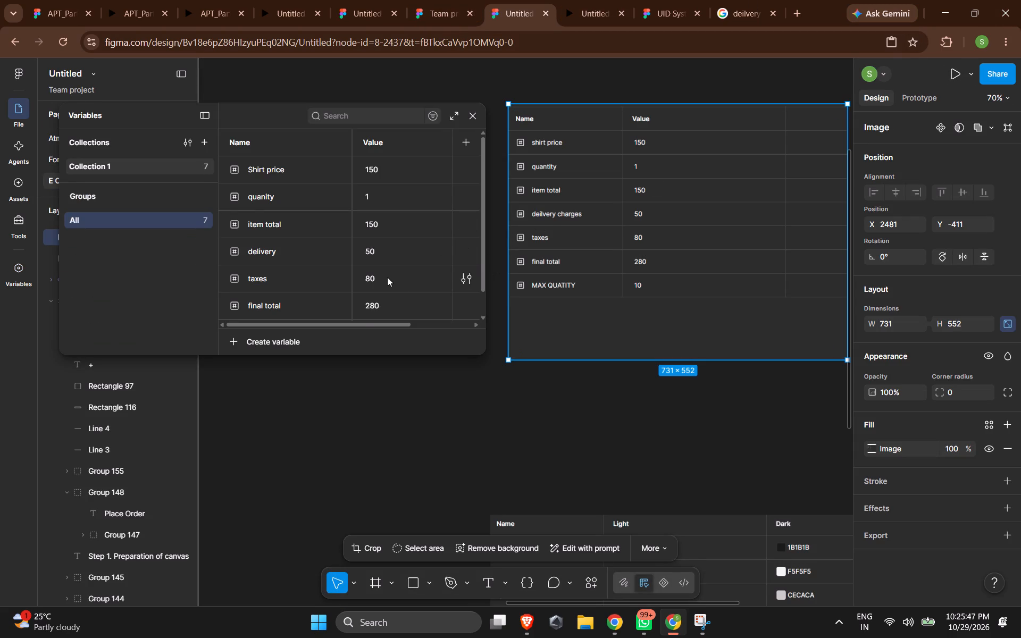
Move the reference image of the number variables away from the variables window, to about X 2561, Y -407.
left_click_drag(622, 196, 659, 198)
Check the collection names in the reference file, return to the project file, and rename Collection 1 as "Amount".
scroll(509, 426, "down", 2)
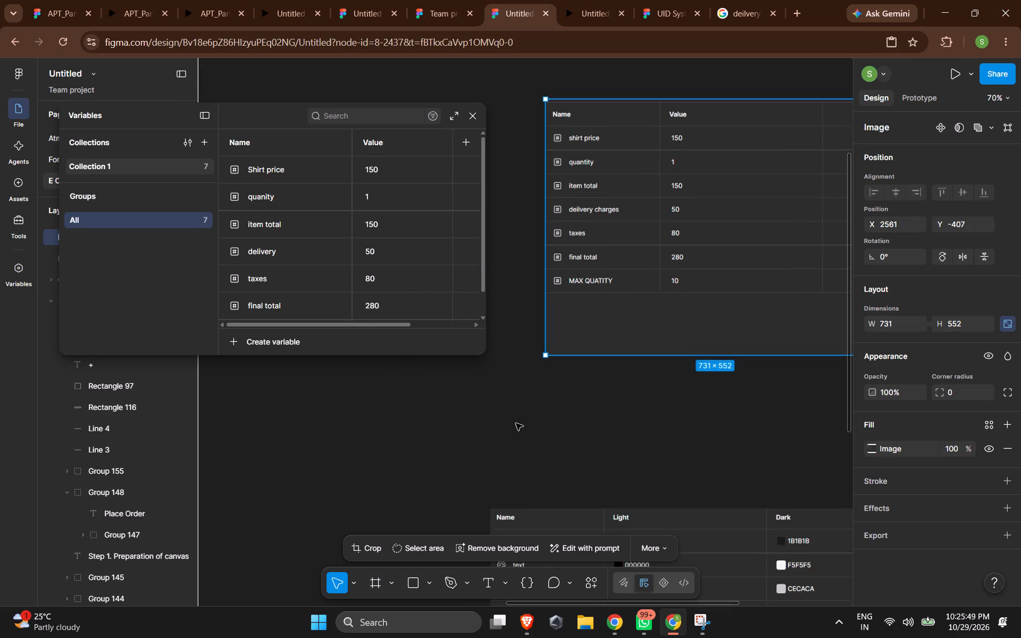
scroll(516, 423, "down", 2)
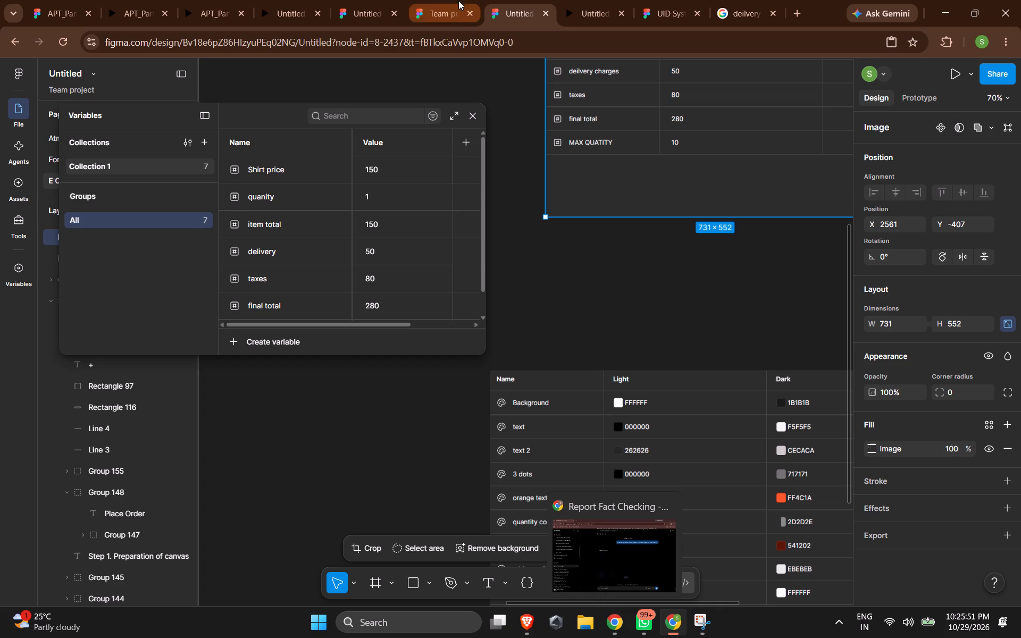
left_click(364, 5)
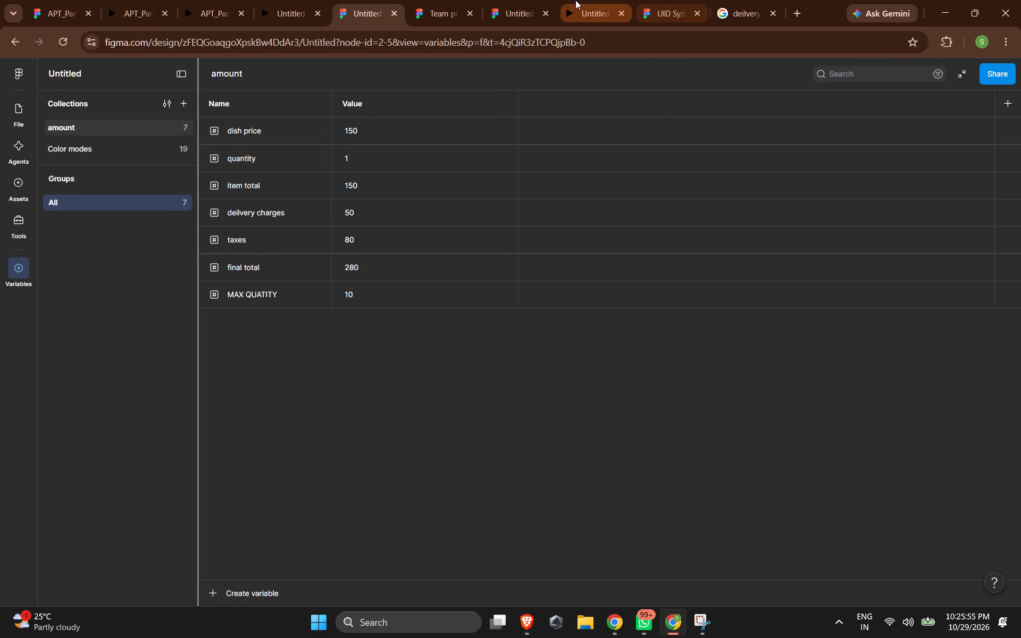
left_click(517, 2)
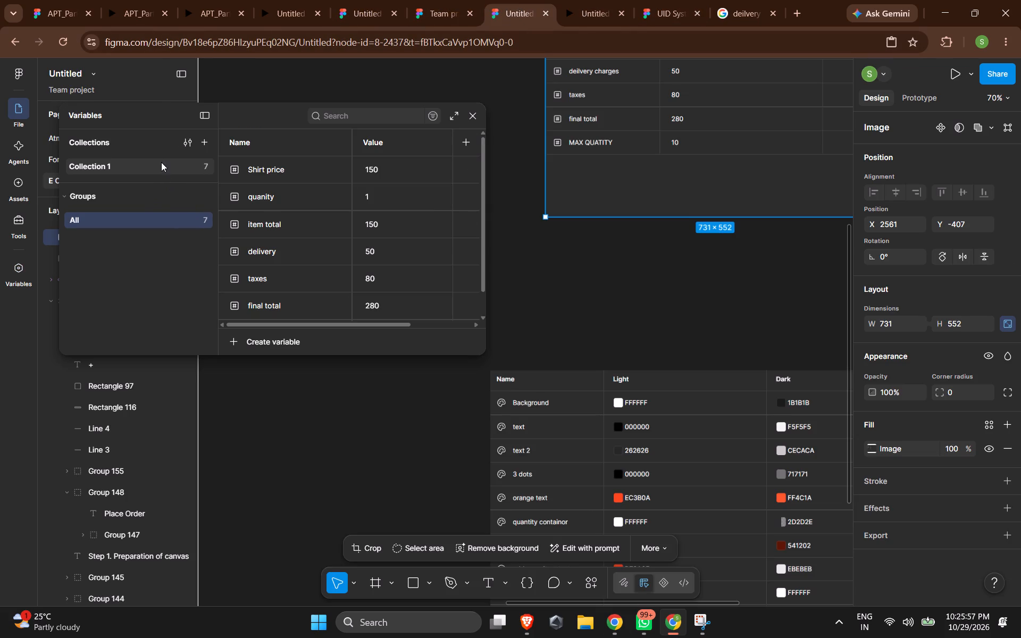
double_click(96, 167)
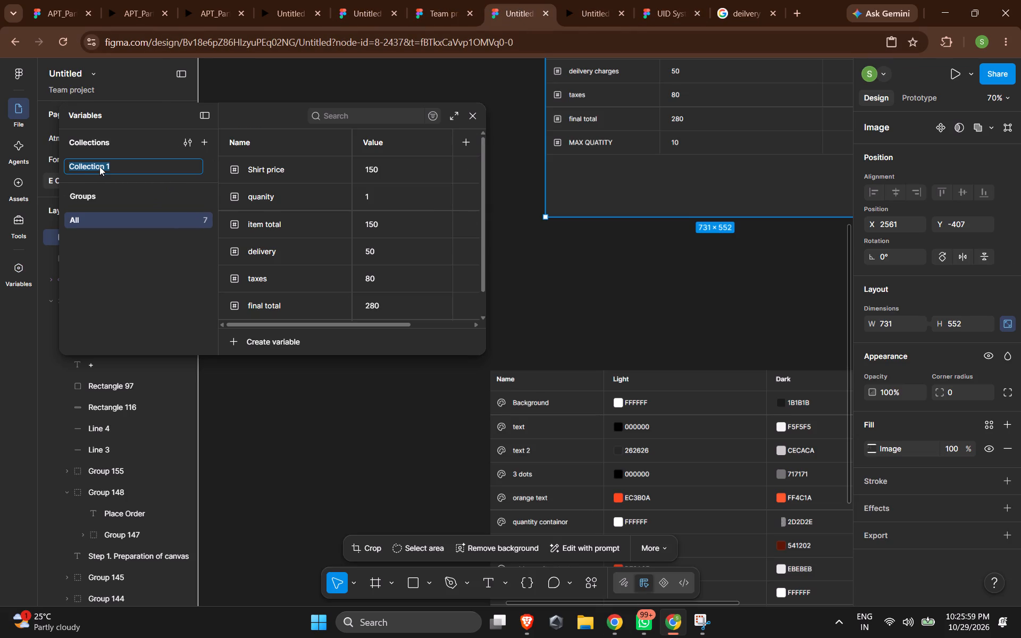
type("Amount")
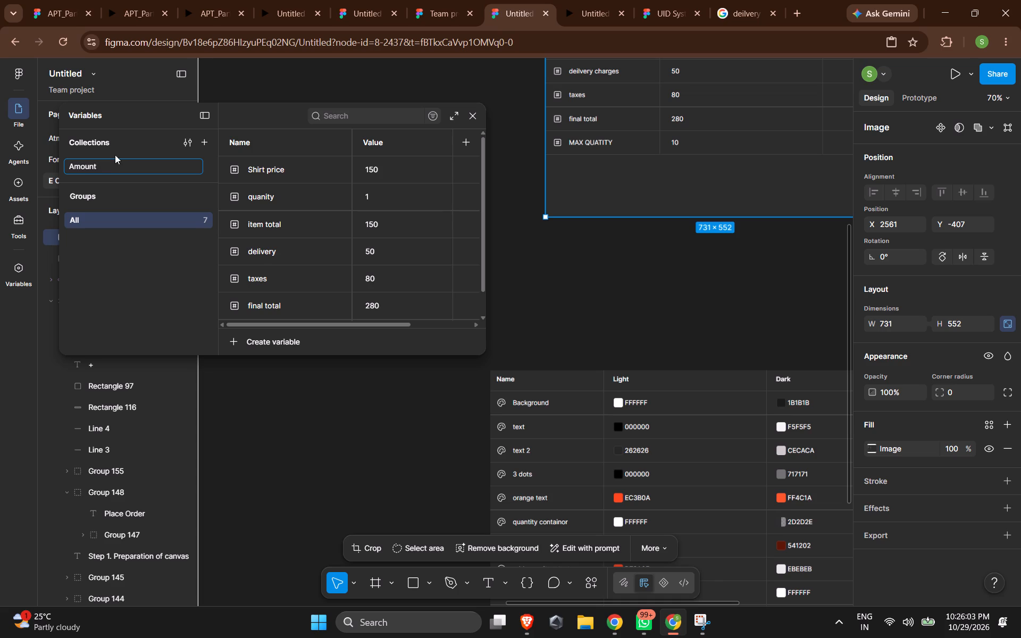
Add a second variable collection and name it "Colour".
left_click(202, 140)
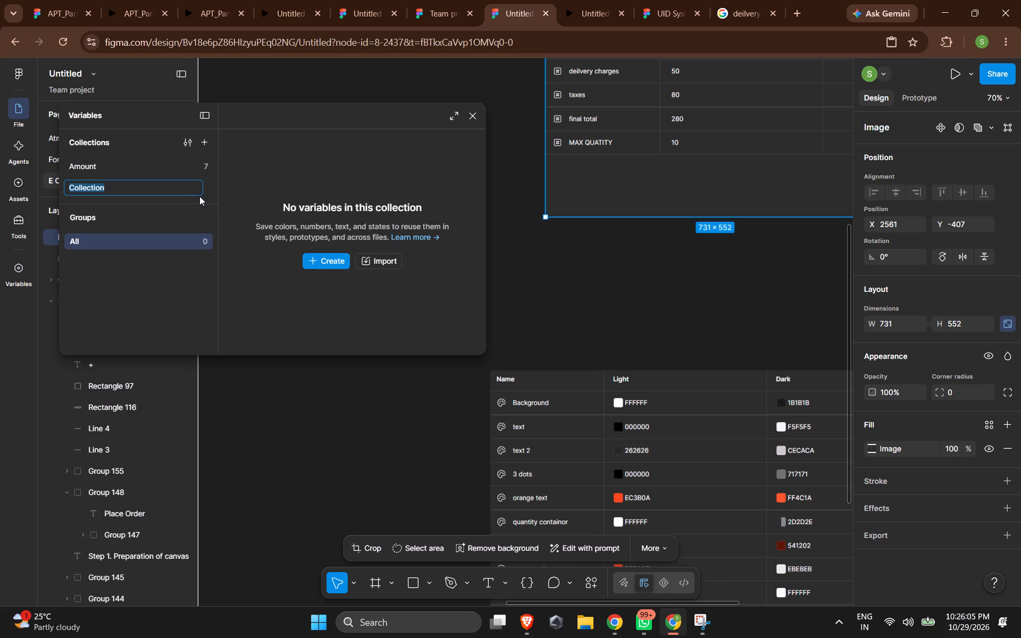
type("Colour")
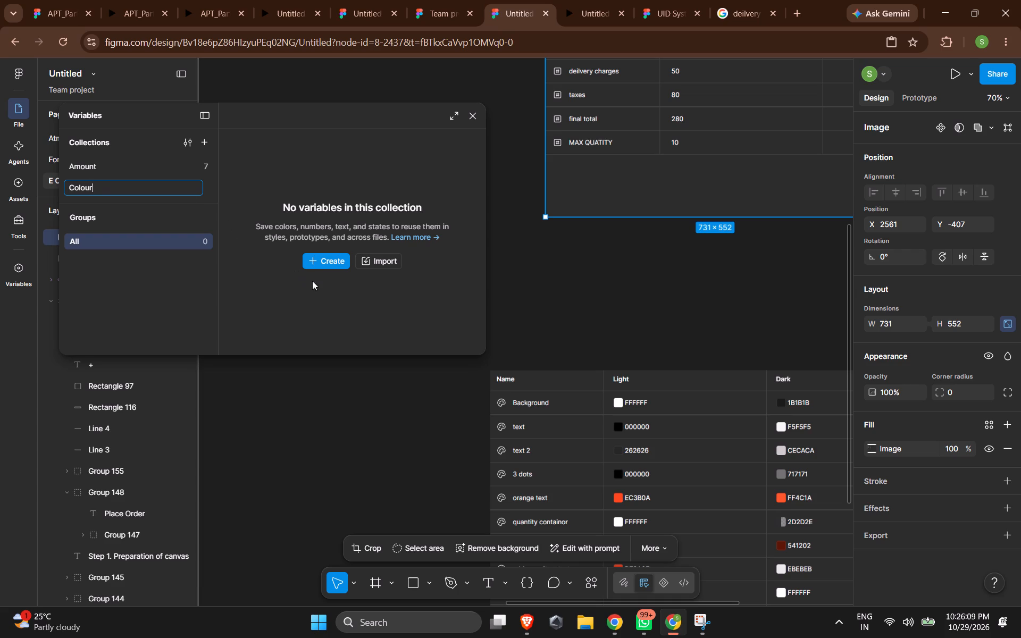
Create a color variable in the Colour collection with the default white value.
left_click(322, 256)
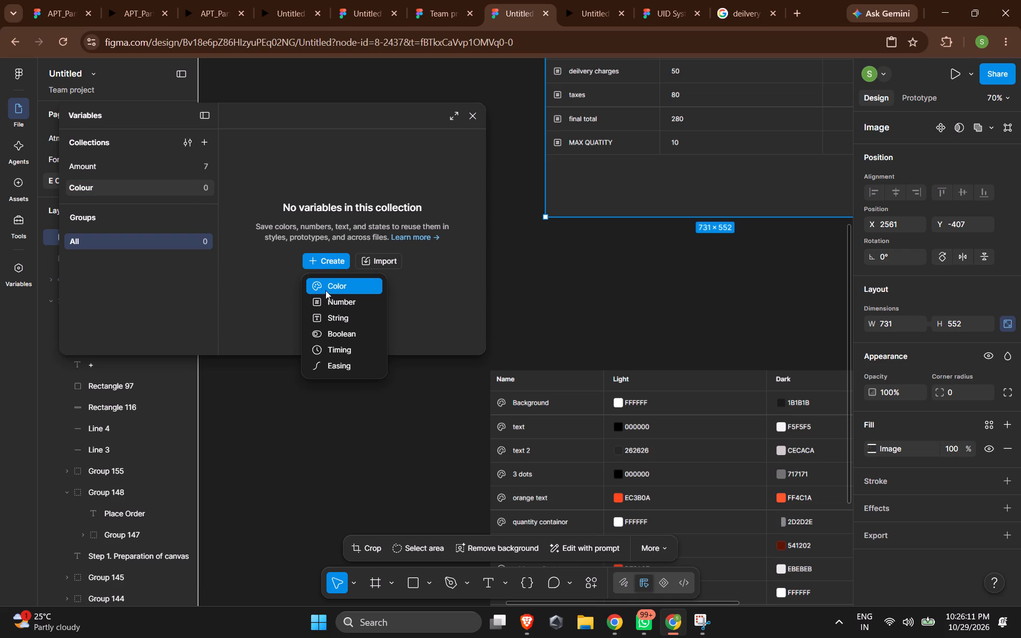
left_click(327, 285)
left_click(526, 266)
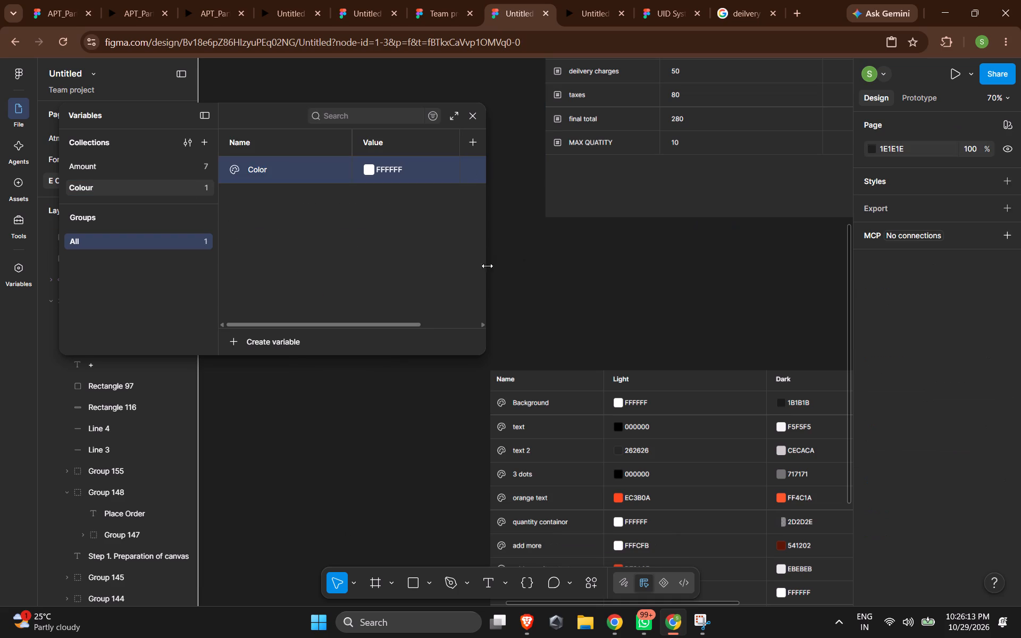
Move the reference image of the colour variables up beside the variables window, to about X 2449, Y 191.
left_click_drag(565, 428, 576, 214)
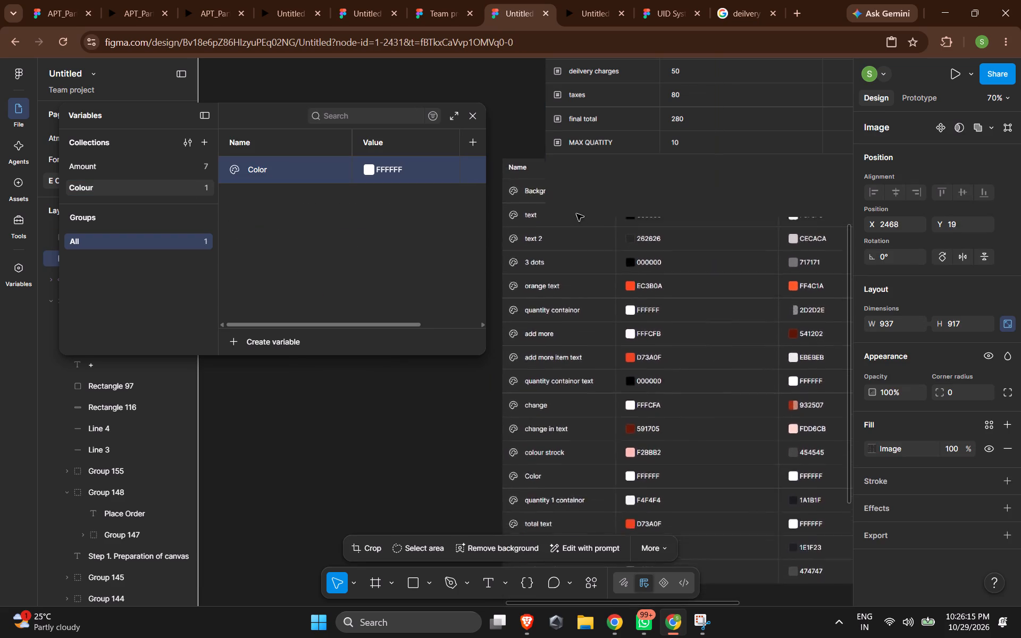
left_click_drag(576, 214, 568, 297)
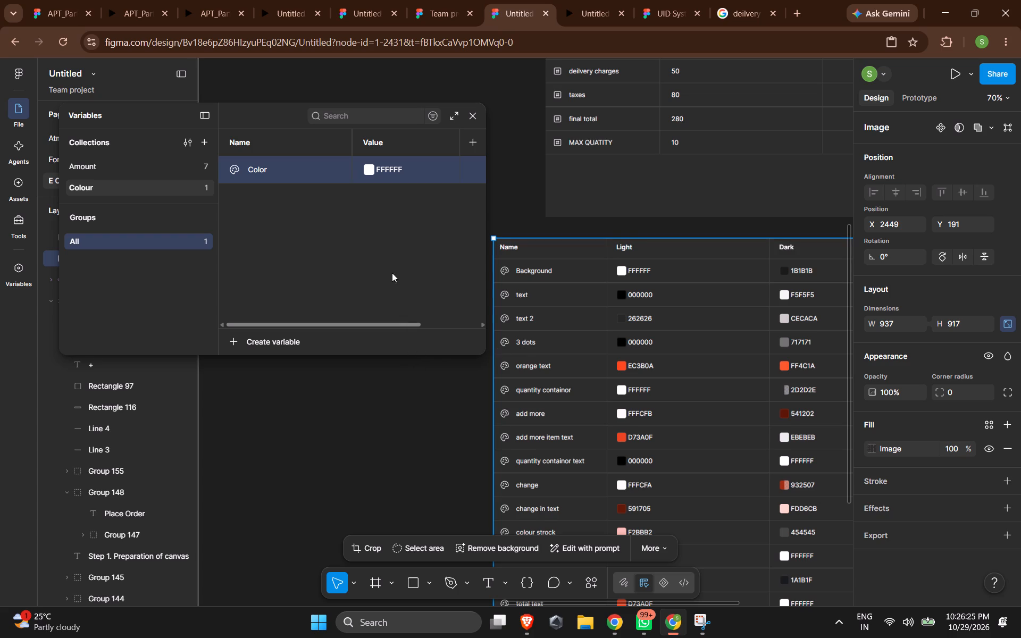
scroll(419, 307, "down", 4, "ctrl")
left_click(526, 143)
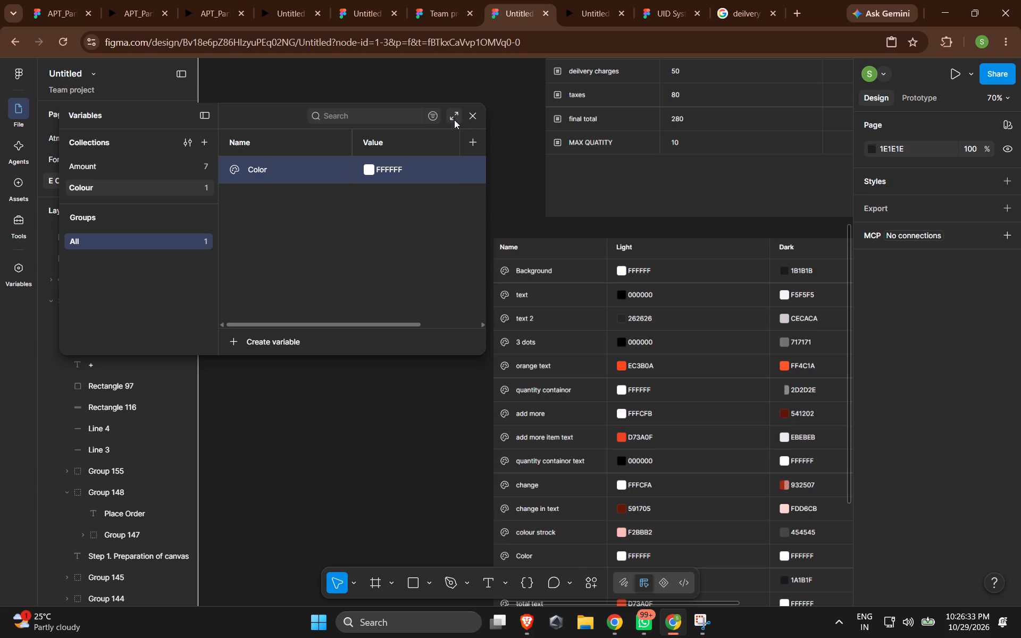
Close the variables window and move both reference images away from the Your Cart frame, the colour one to about X 1869, Y 316.
left_click(470, 110)
scroll(481, 279, "down", 11, "ctrl")
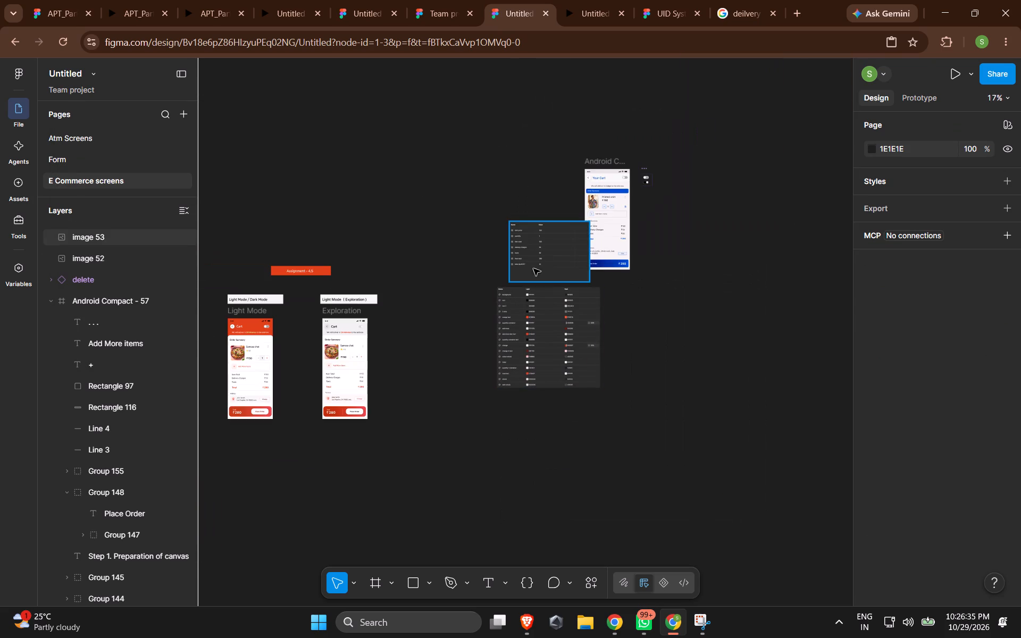
left_click_drag(538, 230, 445, 228)
left_click_drag(533, 323, 470, 337)
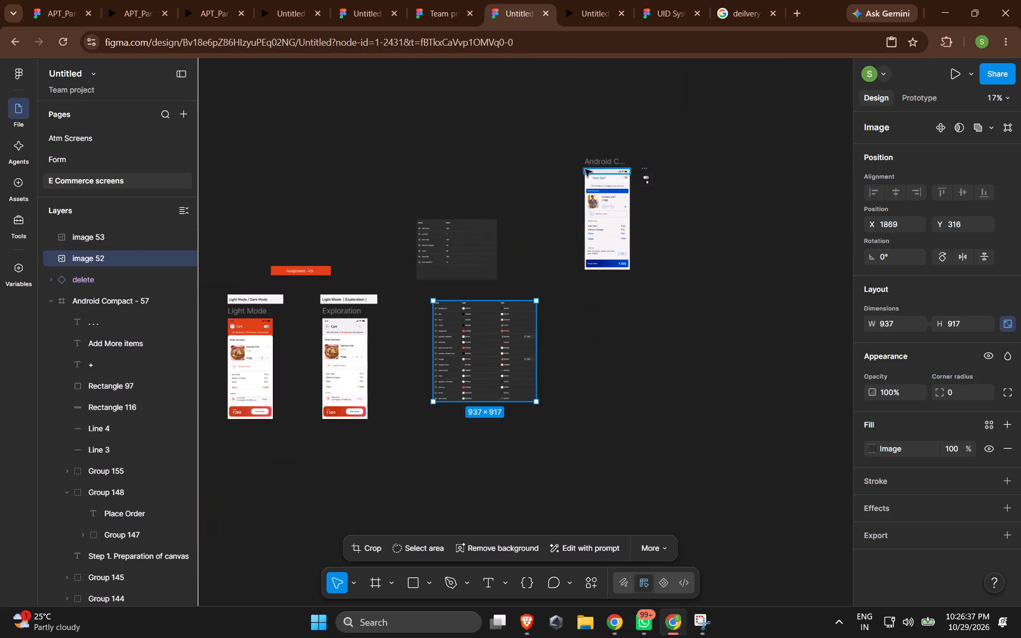
Preview the Your Cart frame's prototype, test raising the shirt quantity to 8 and lowering it to 5, and return to the design file.
left_click(596, 160)
left_click(952, 76)
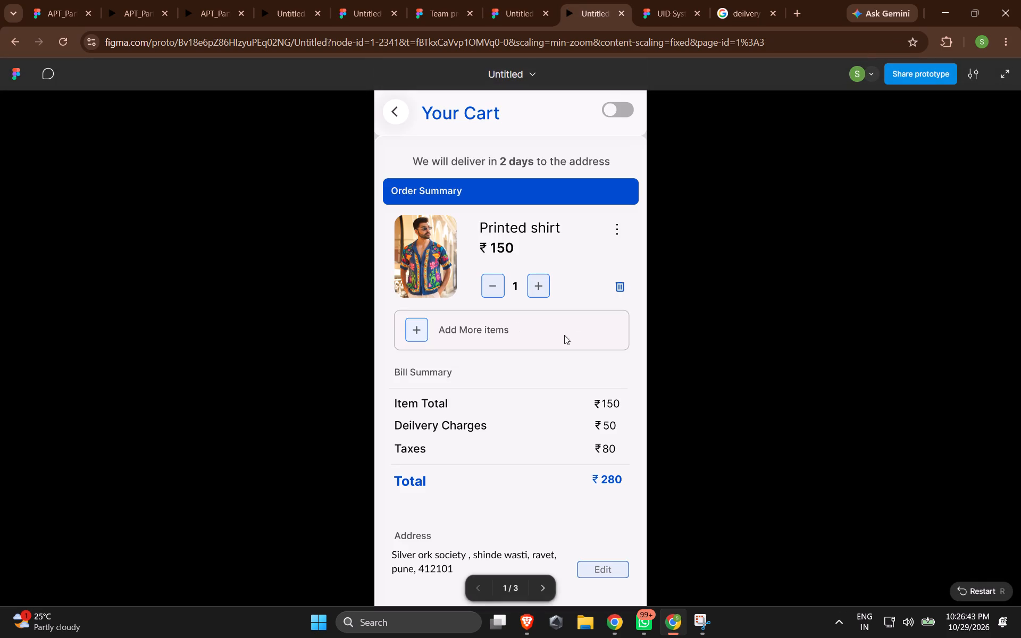
left_click(538, 284)
left_click(539, 284)
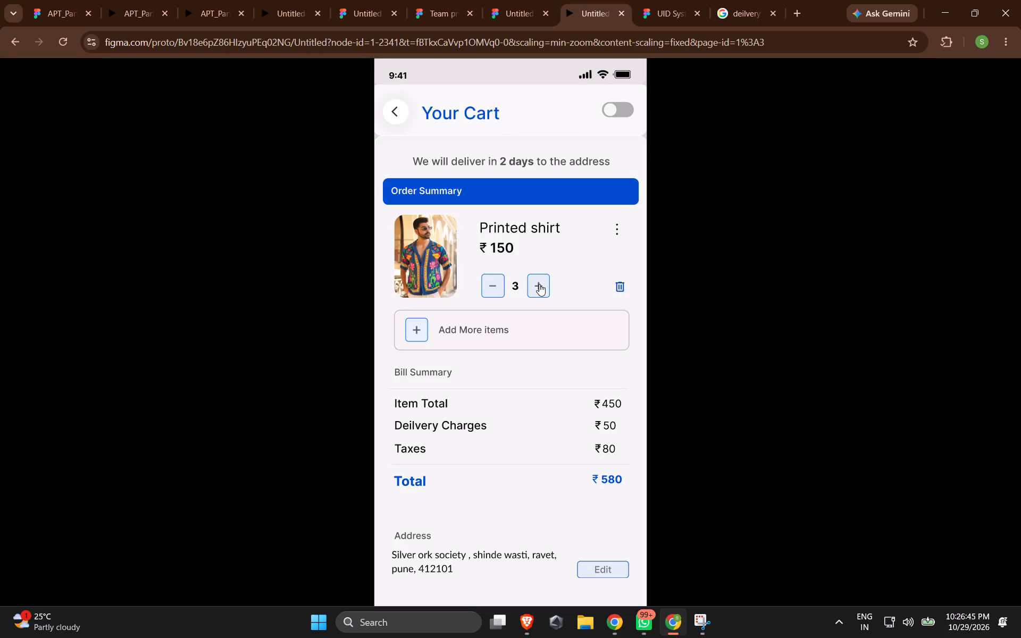
left_click(539, 284)
left_click(539, 284)
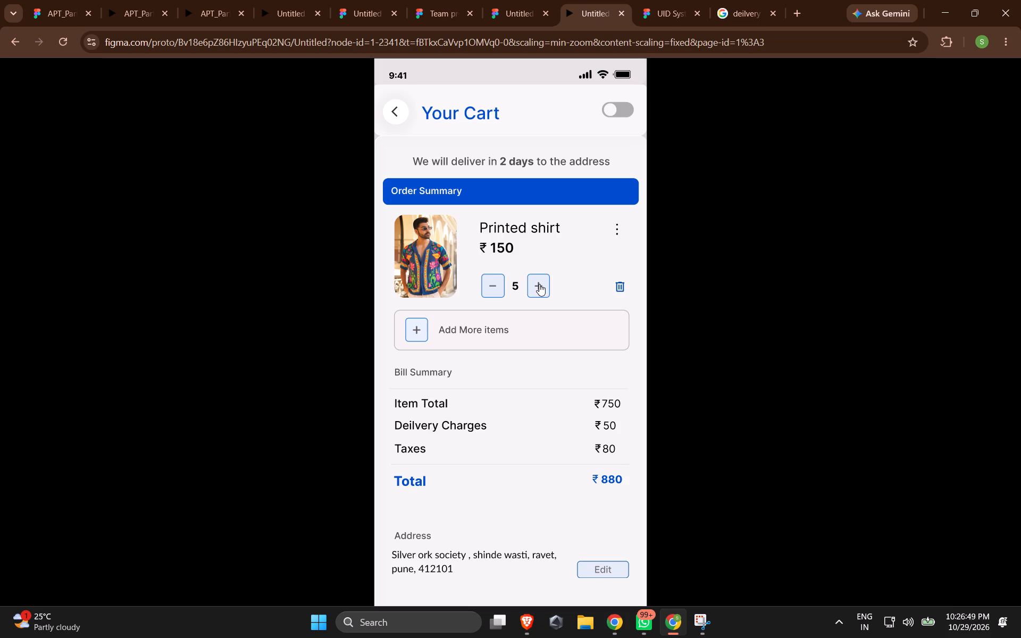
left_click(539, 284)
left_click(539, 284)
left_click(539, 284)
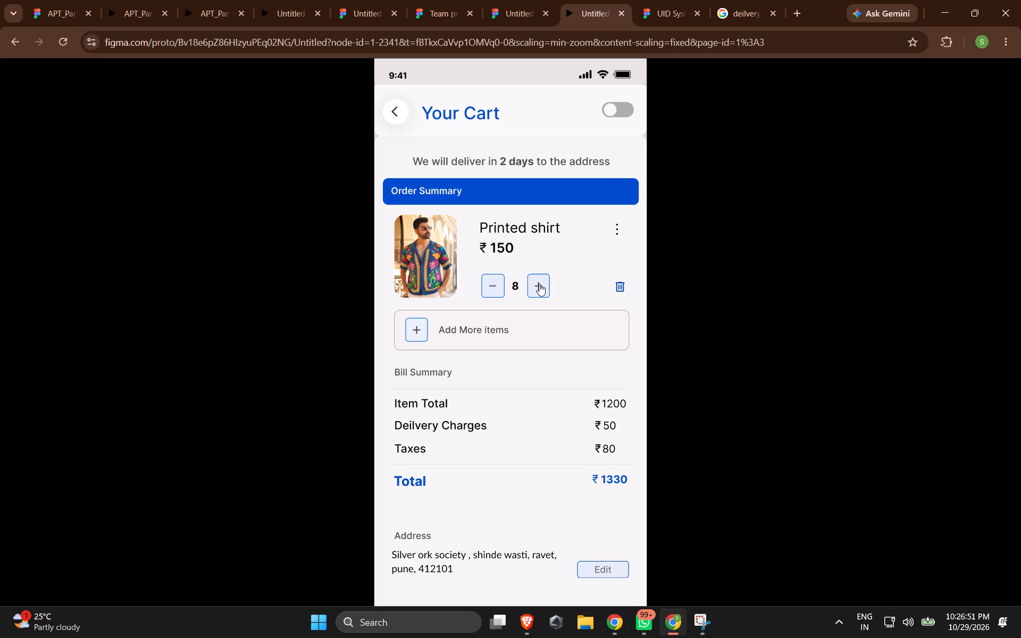
triple_click(485, 289)
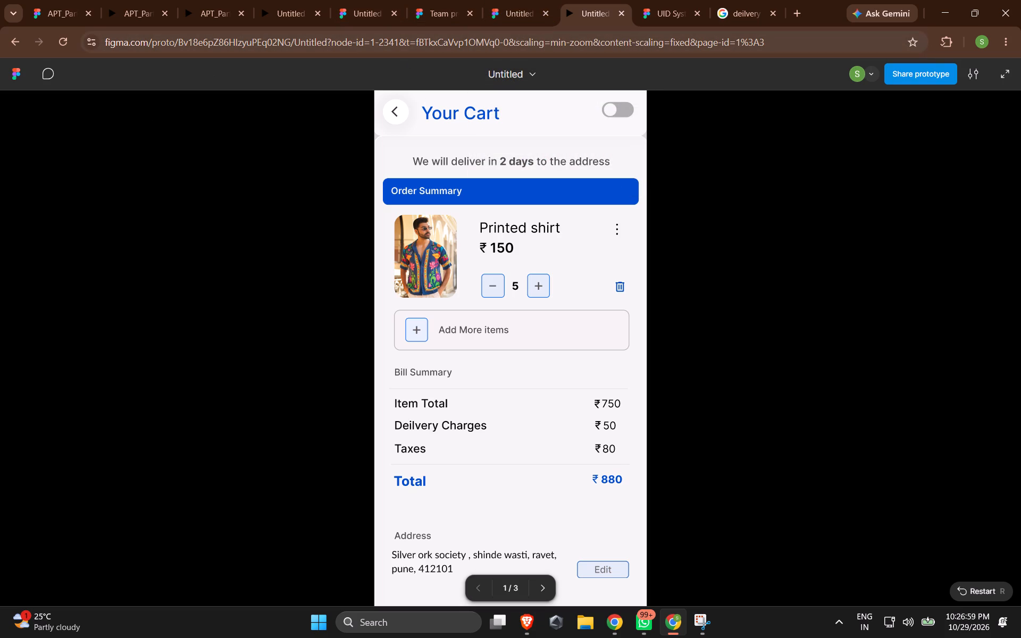
left_click(366, 0)
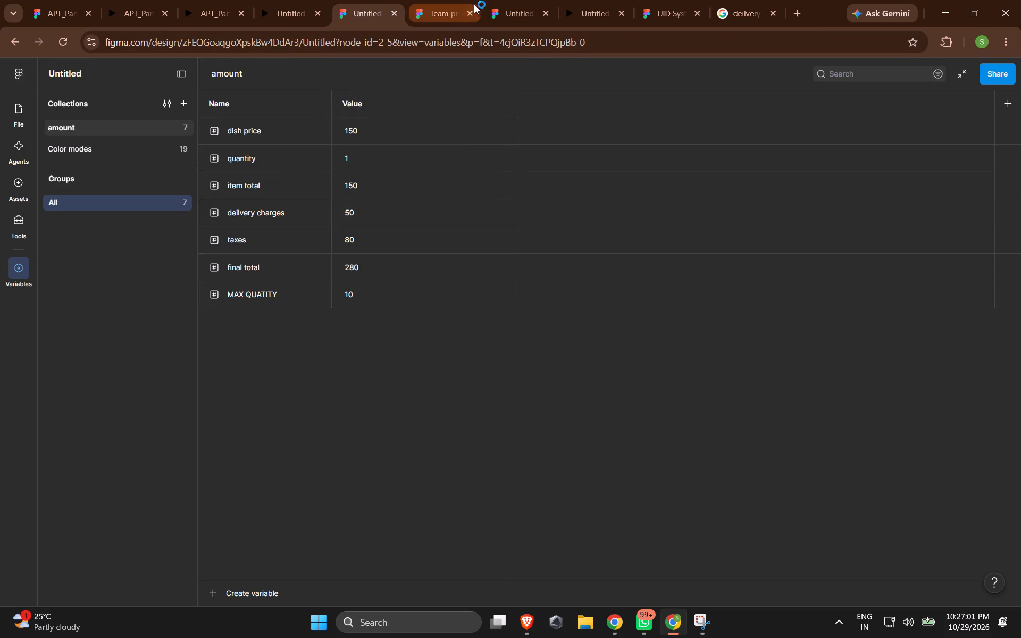
left_click(516, 3)
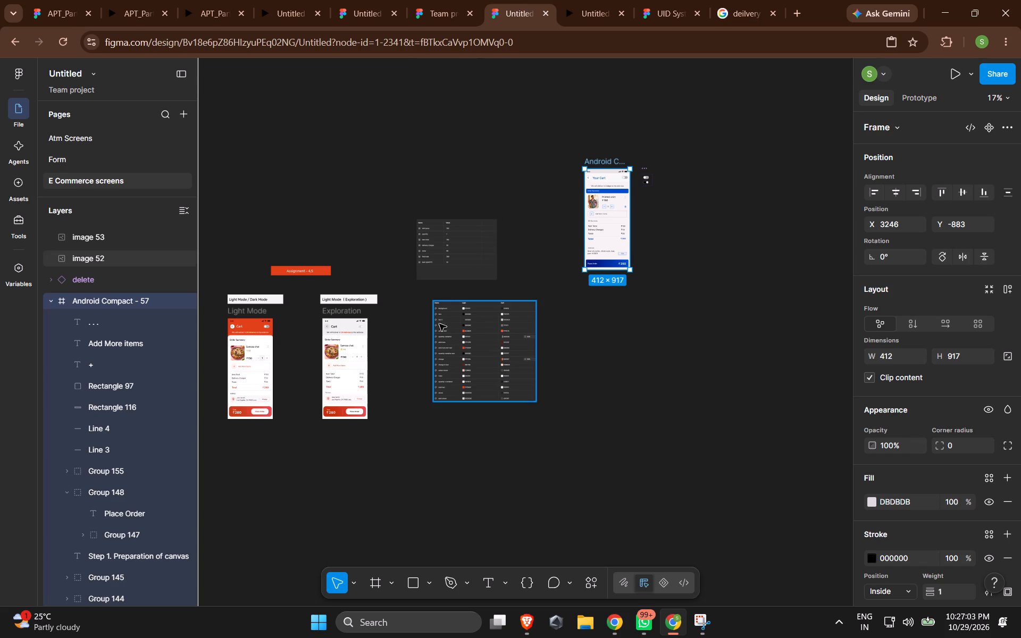
Reopen the variables window and place the colour reference image in clear view beside it, at about X 2709, Y 814.
left_click(22, 270)
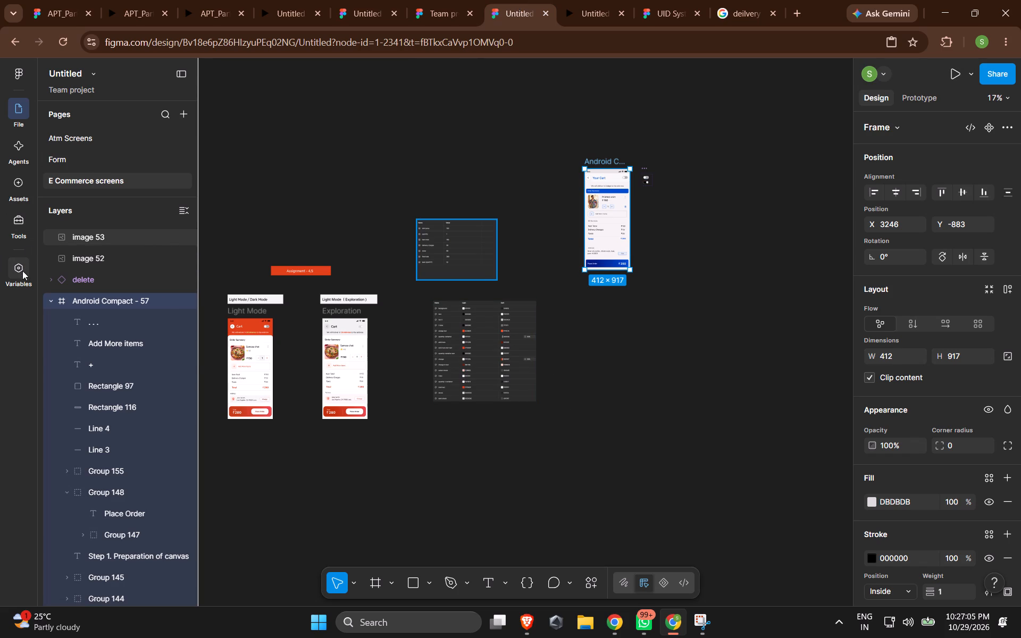
left_click_drag(510, 364, 593, 210)
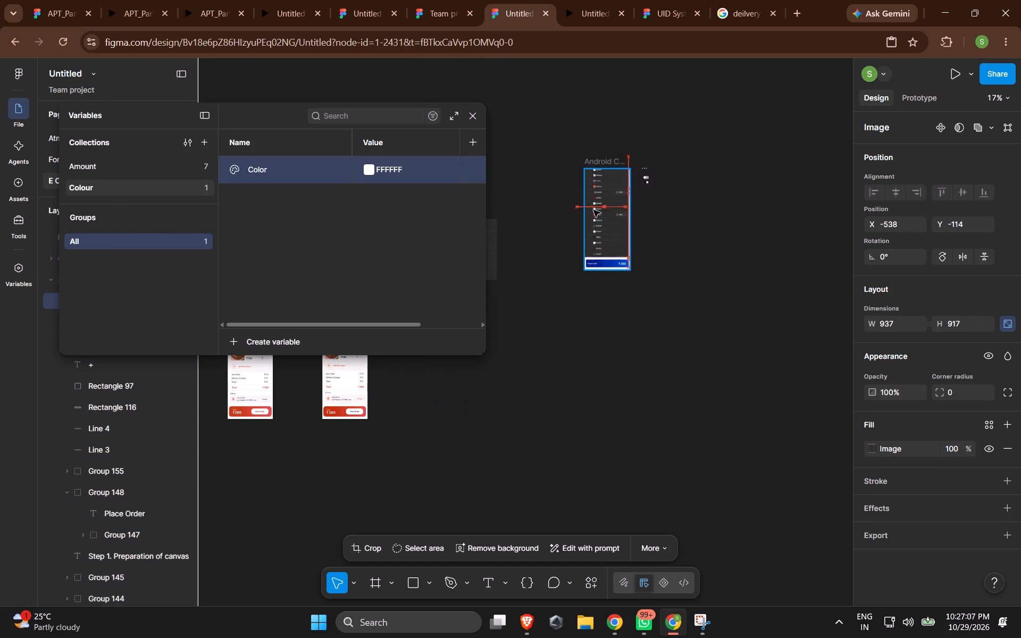
left_click_drag(593, 210, 566, 168)
left_click_drag(572, 161, 629, 420)
scroll(516, 407, "up", 4, "ctrl")
scroll(524, 380, "down", 5)
scroll(545, 352, "up", 5)
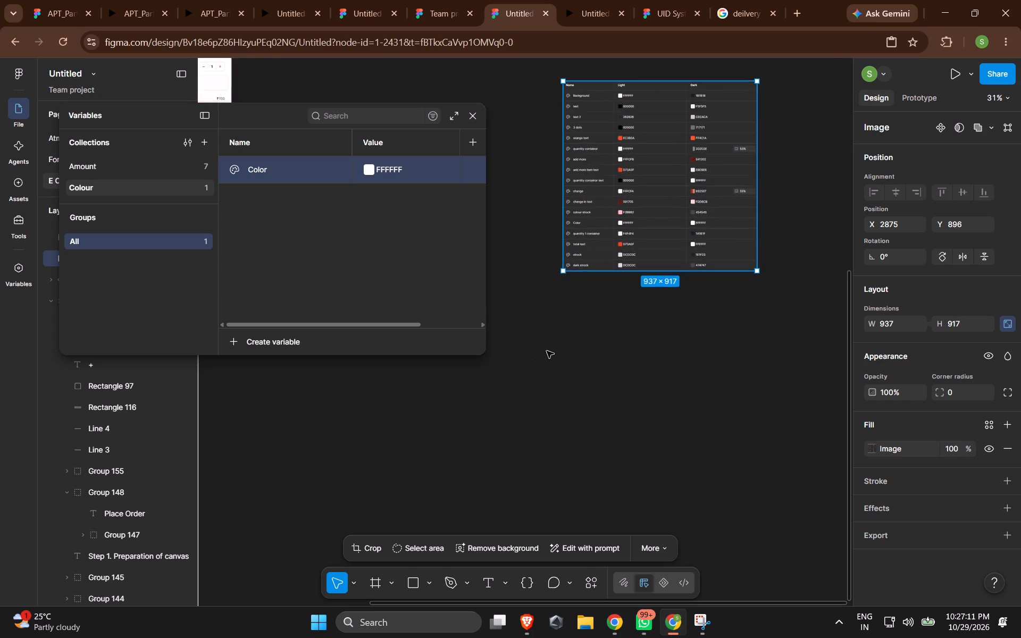
scroll(547, 351, "up", 4, "ctrl")
scroll(612, 306, "up", 5)
left_click_drag(711, 305, 656, 277)
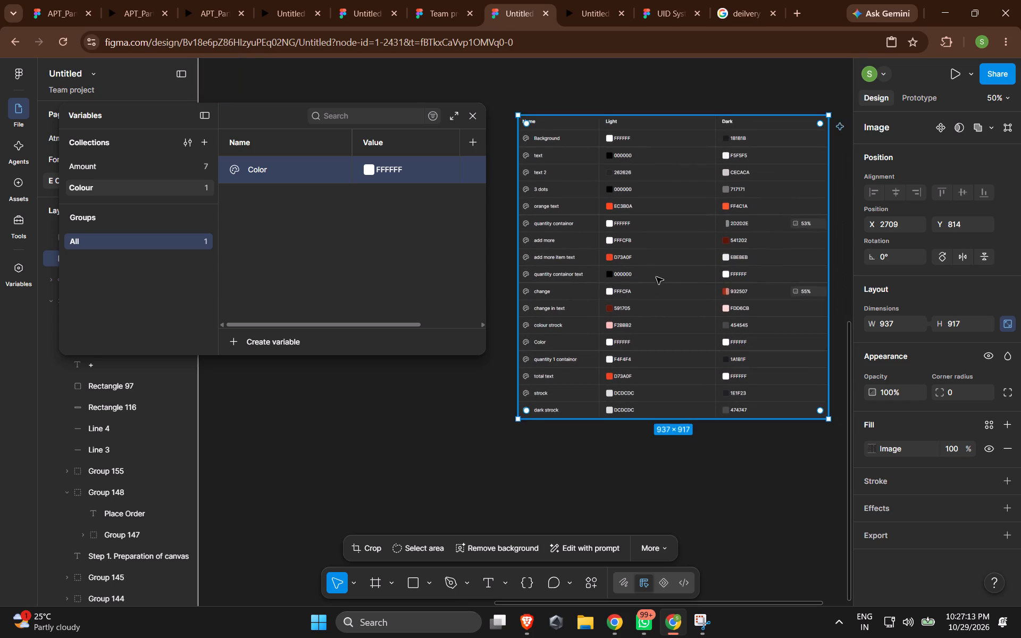
scroll(610, 256, "up", 6, "ctrl")
scroll(610, 256, "down", 3, "ctrl")
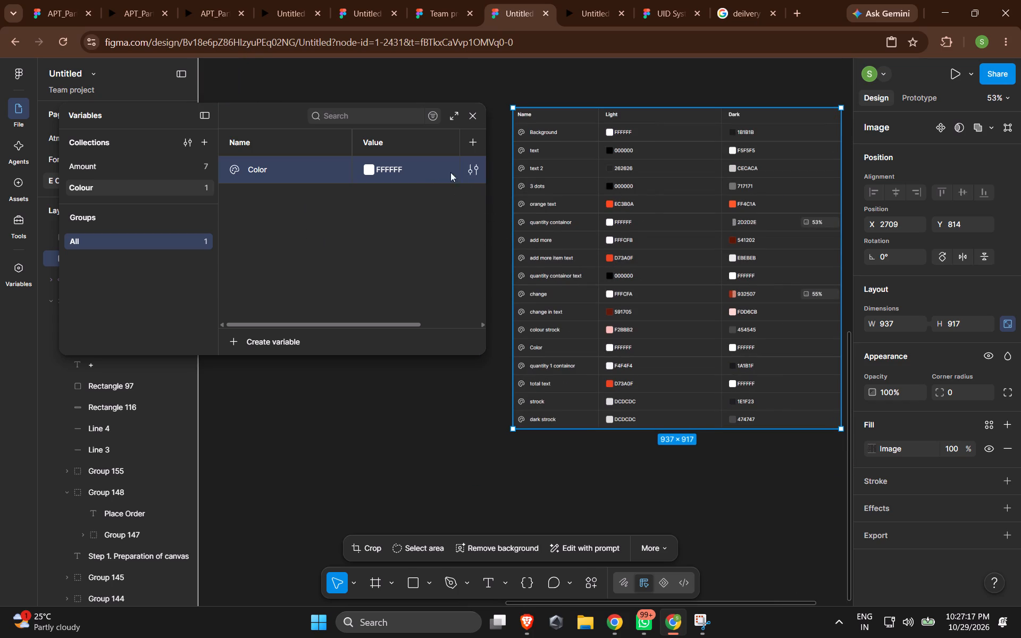
Add a second mode to the Colour collection.
scroll(431, 146, "down", 1, "shift")
scroll(426, 162, "up", 2)
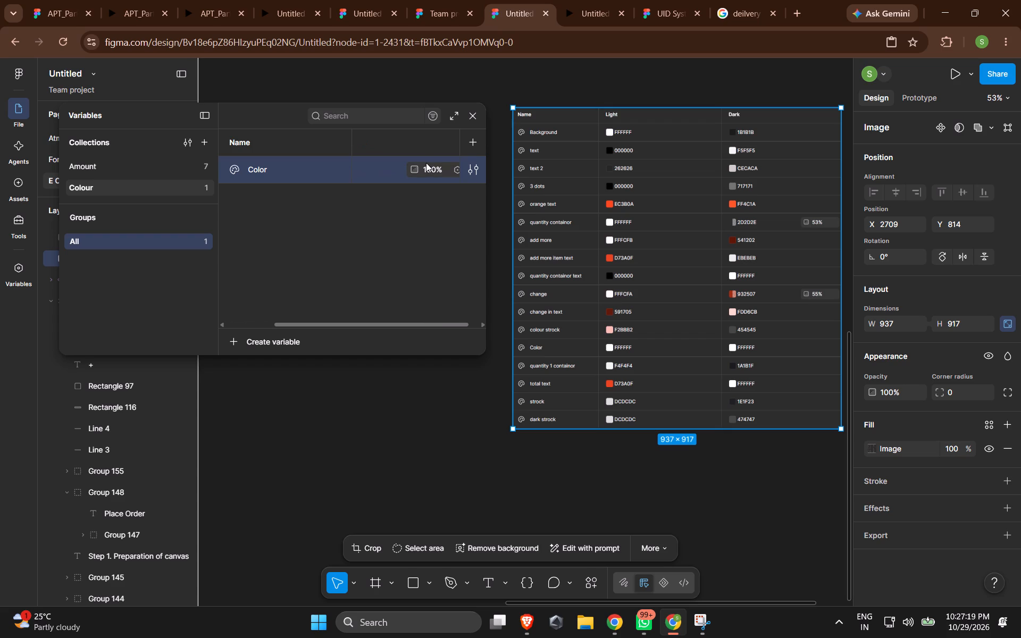
scroll(391, 171, "up", 4, "ctrl")
scroll(356, 172, "up", 5, "shift")
scroll(356, 172, "down", 3, "shift")
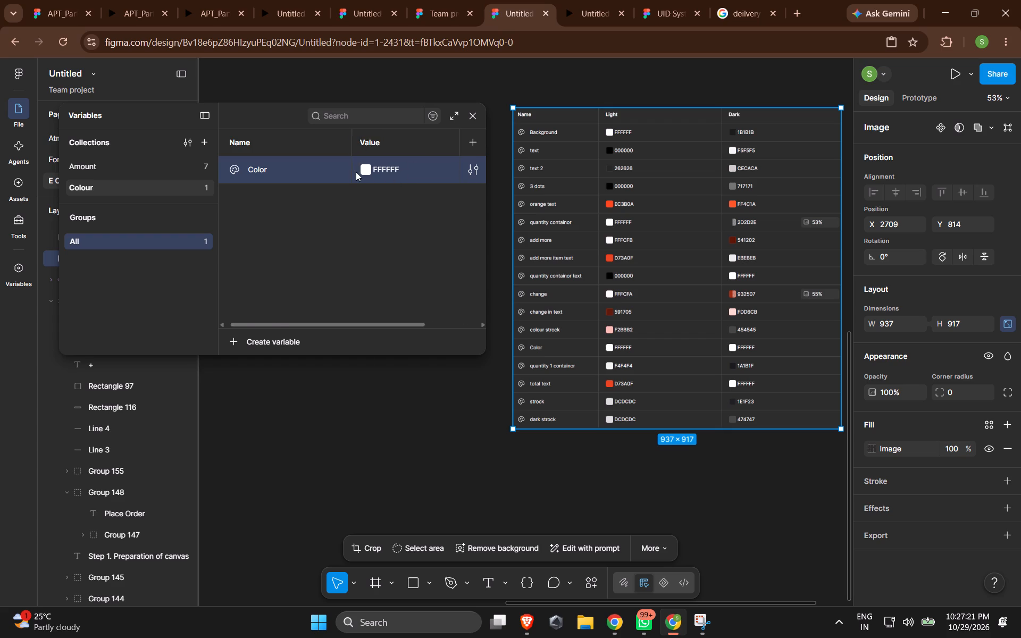
left_click(476, 147, "shift")
scroll(411, 163, "up", 4, "shift")
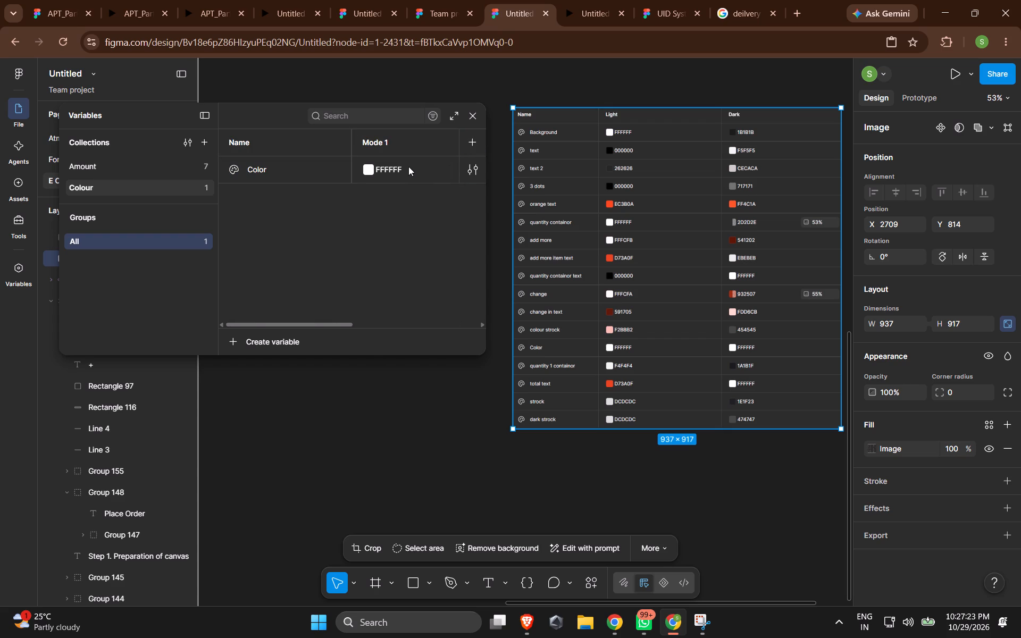
scroll(406, 168, "up", 1, "shift")
scroll(404, 170, "down", 2, "shift")
scroll(399, 172, "down", 4, "ctrl")
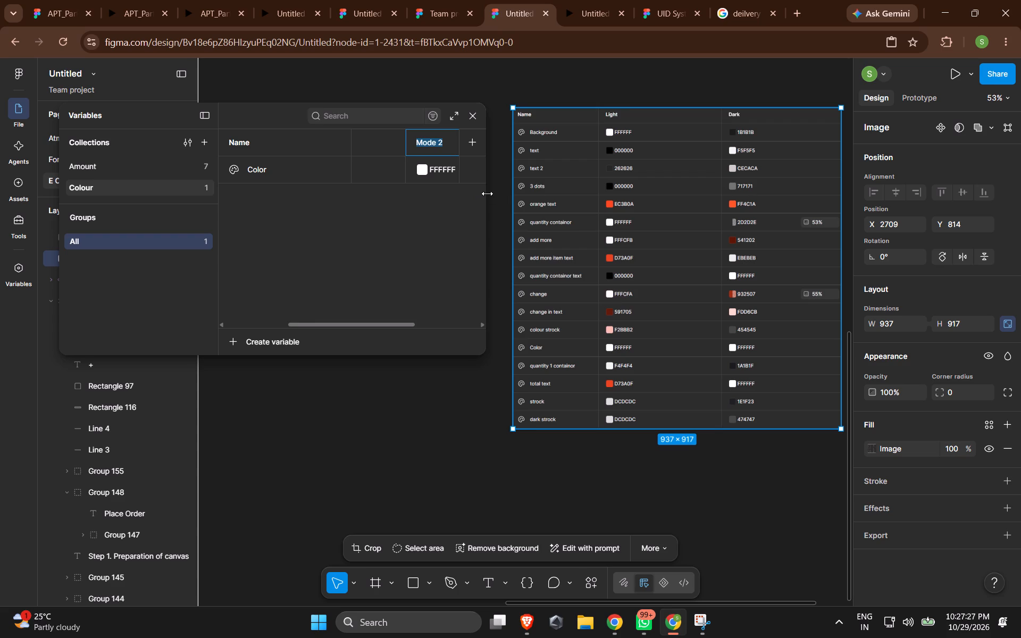
Widen the variables window to show both mode columns and move it clear of the colour reference image.
left_click_drag(487, 194, 812, 200)
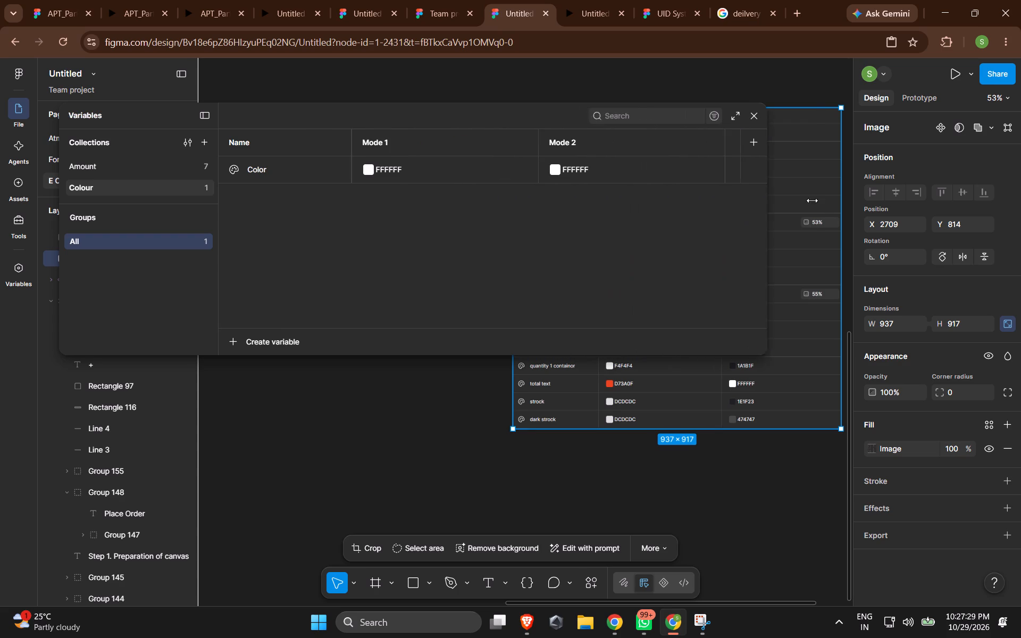
left_click_drag(812, 200, 748, 200)
left_click_drag(651, 224, 541, 249)
left_click_drag(492, 121, 386, 151)
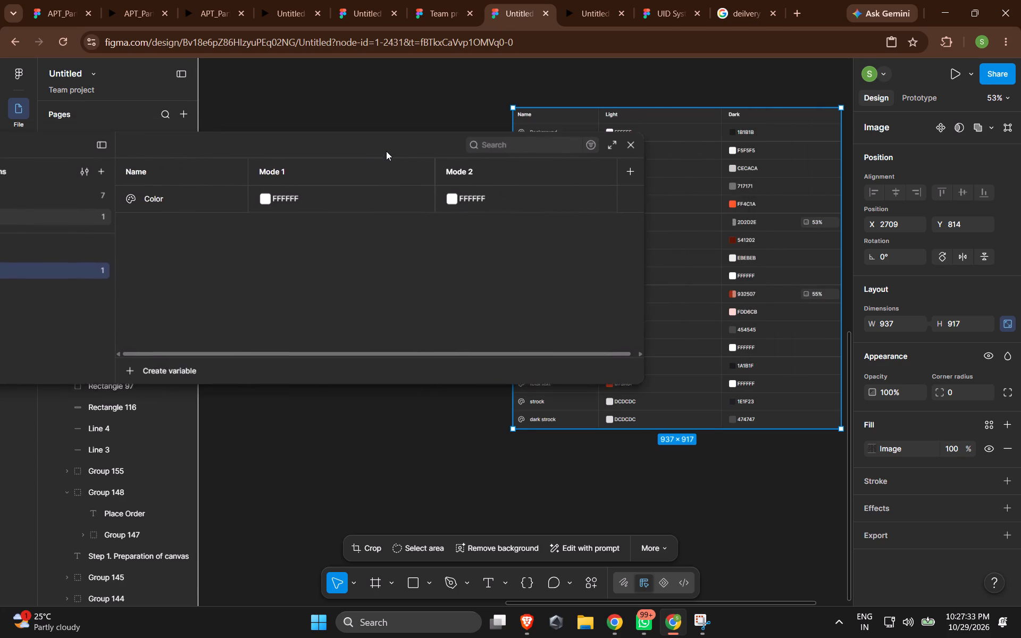
left_click_drag(386, 151, 235, 107)
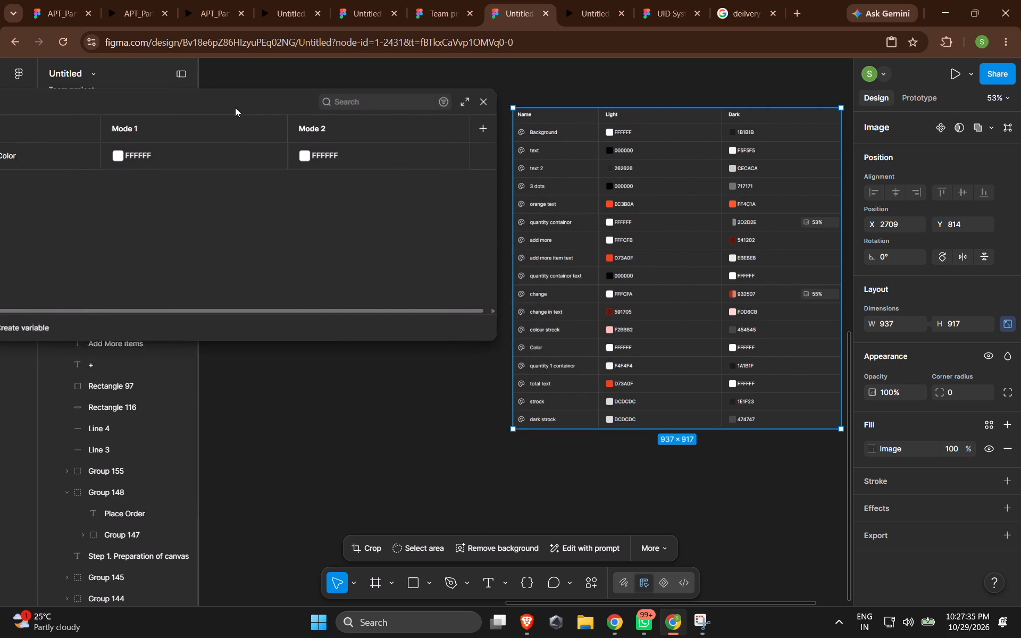
left_click_drag(235, 107, 246, 126)
left_click_drag(128, 124, 143, 124)
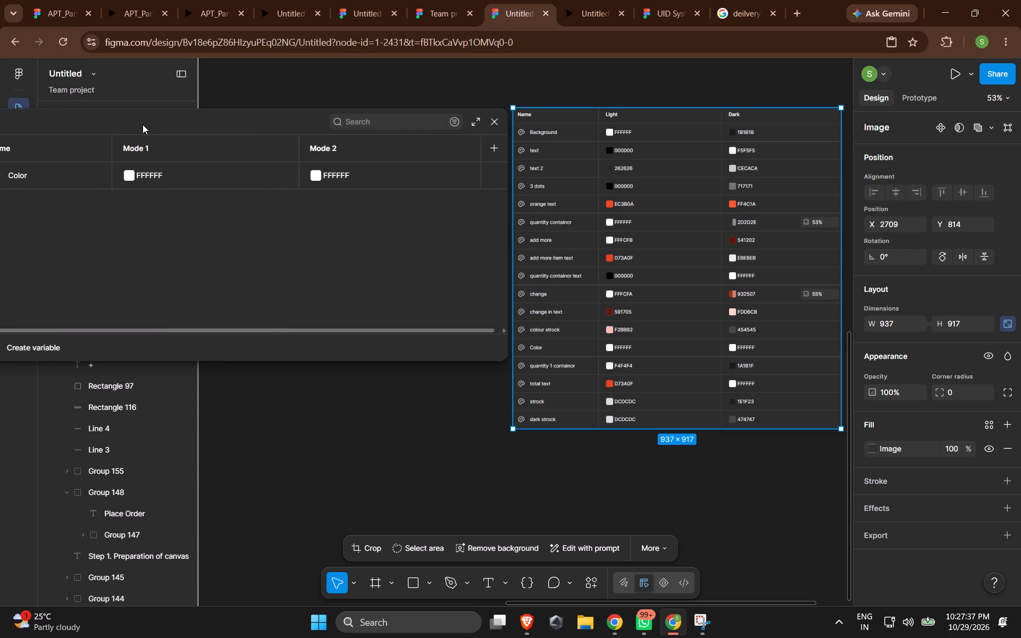
left_click_drag(143, 124, 163, 123)
Position the colour reference image directly beside the widened variables window, at about X 2782, Y 815.
left_click_drag(603, 150, 683, 154)
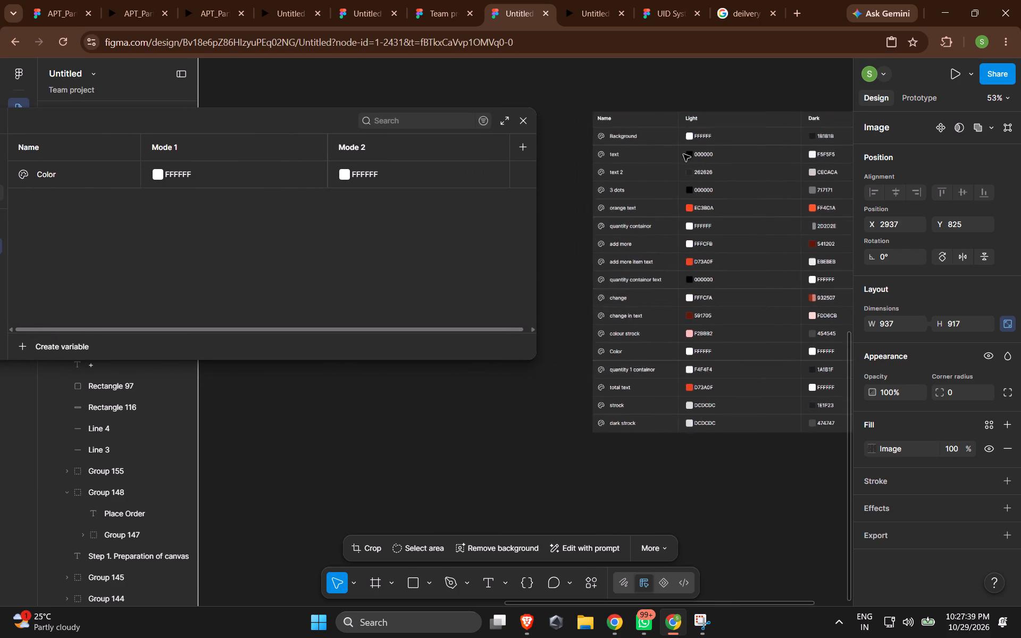
left_click_drag(683, 154, 671, 154)
left_click_drag(850, 87, 948, 87)
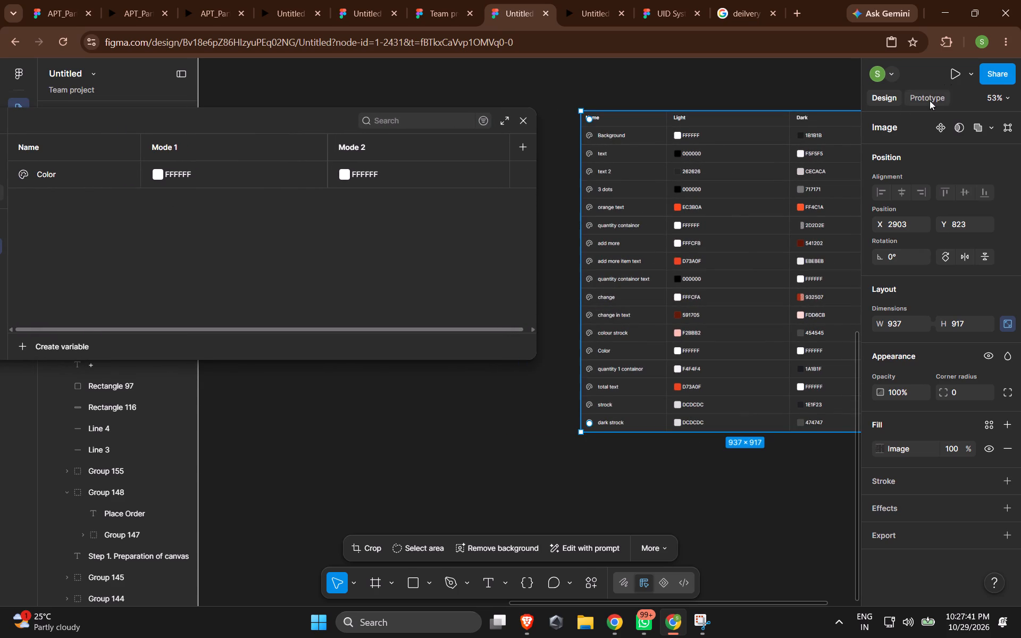
left_click_drag(765, 120, 710, 125)
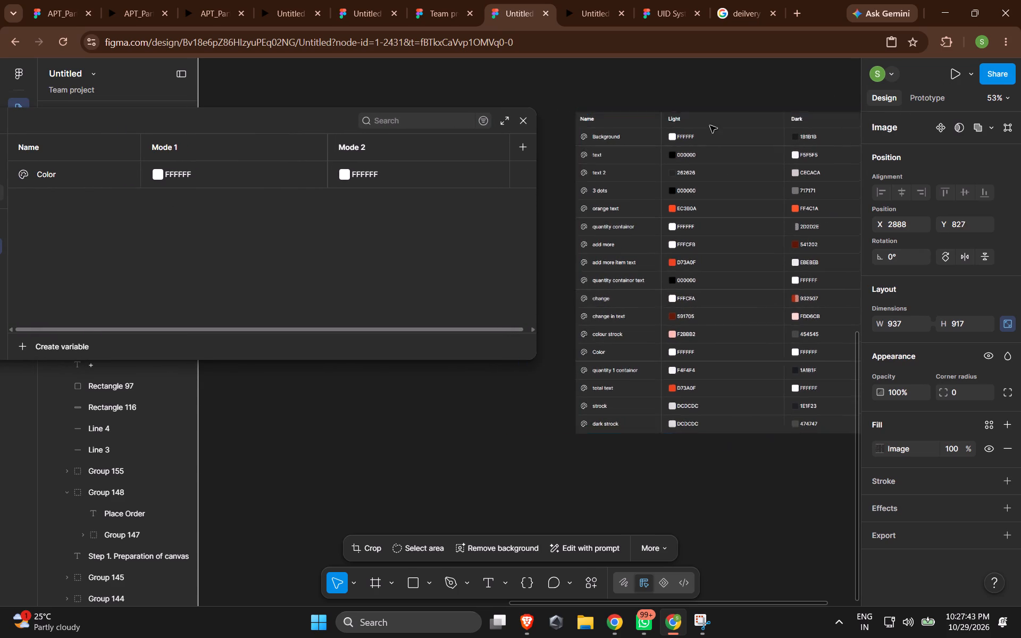
left_click_drag(710, 125, 722, 117)
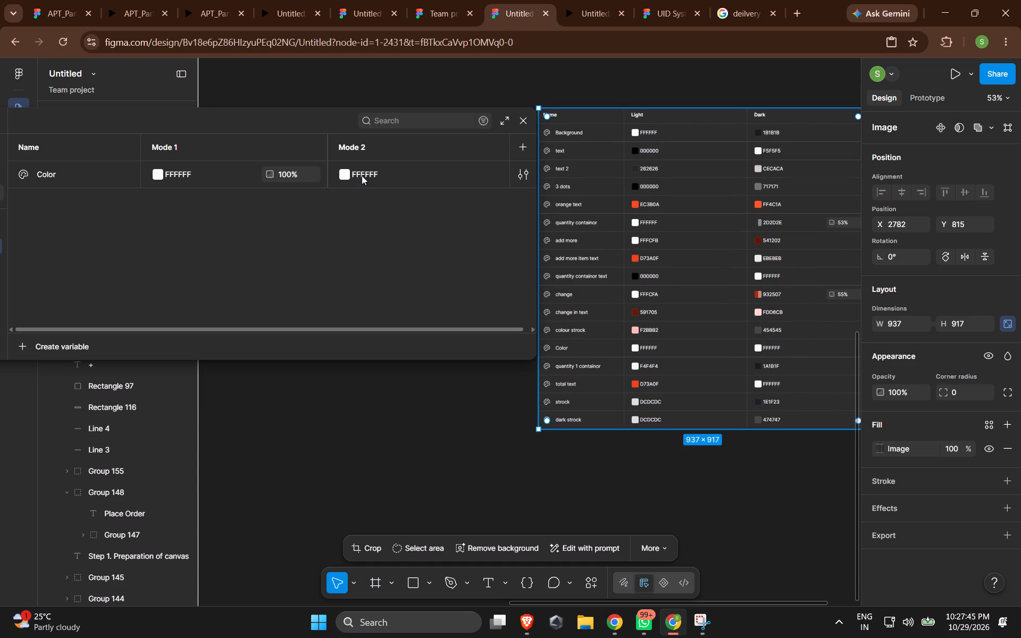
Rename the color variable in the Colour collection as "Background".
double_click(47, 177)
double_click(49, 174)
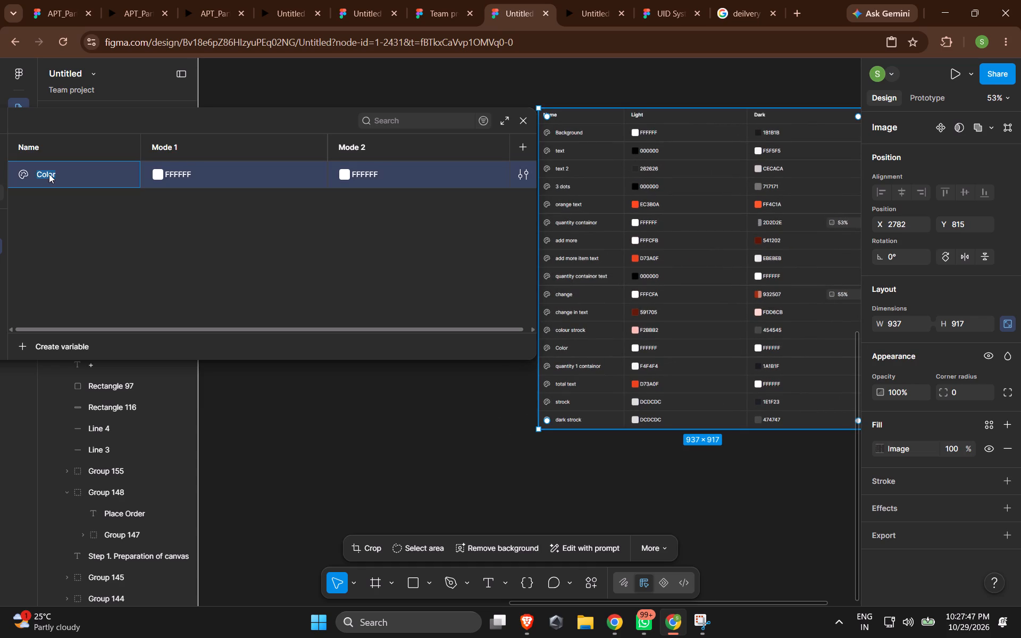
type("Back")
type("ground")
Set the Background variable's Mode 2 colour to dark grey 202020 in the Colour collection.
key("space")
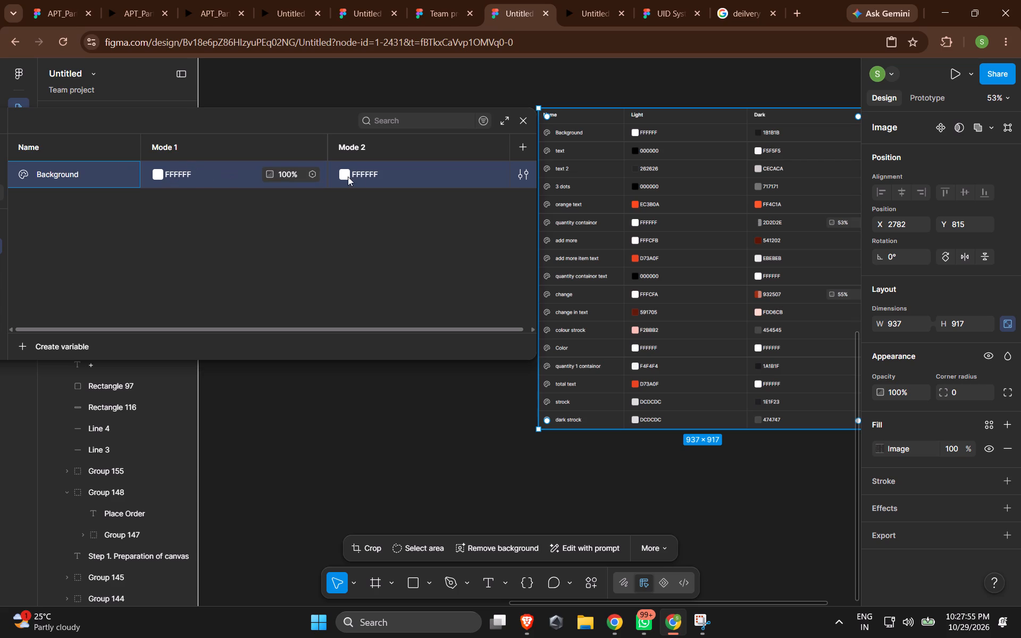
left_click(364, 176)
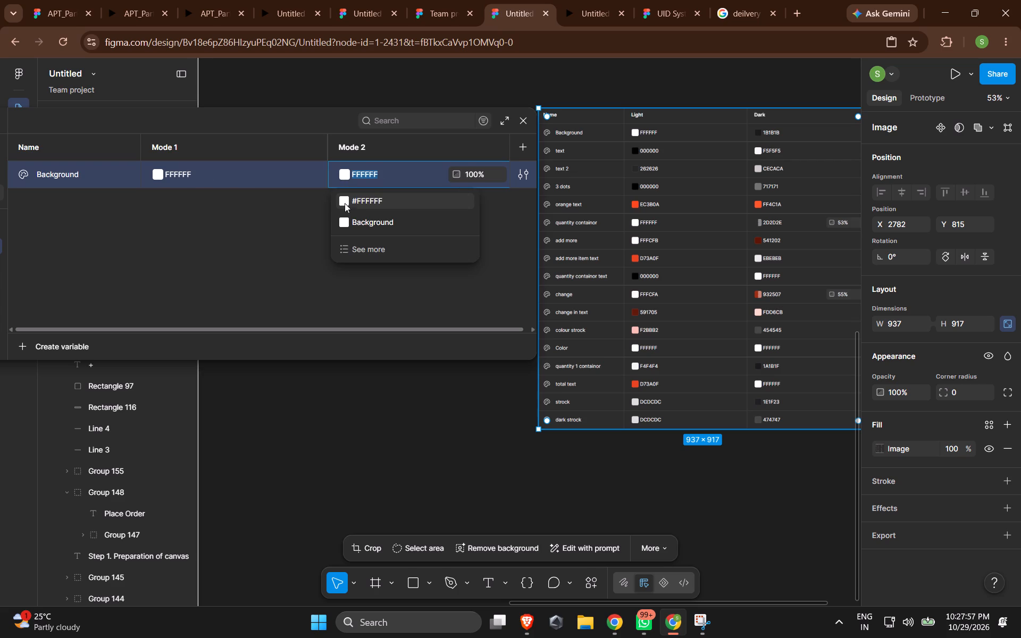
left_click(346, 206)
left_click(345, 170)
left_click_drag(347, 215, 347, 232)
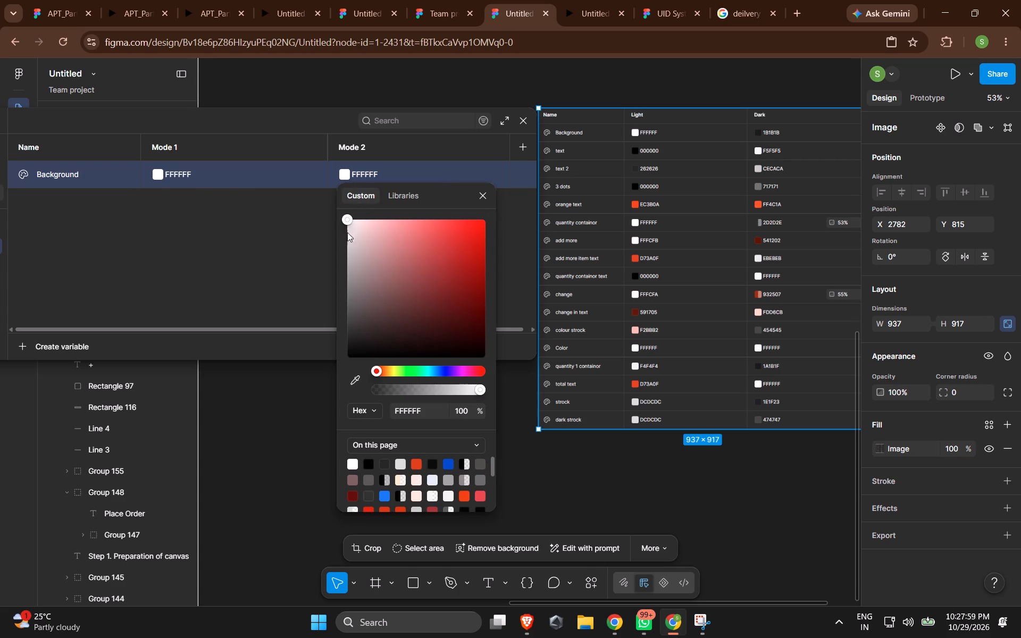
left_click_drag(347, 232, 340, 340)
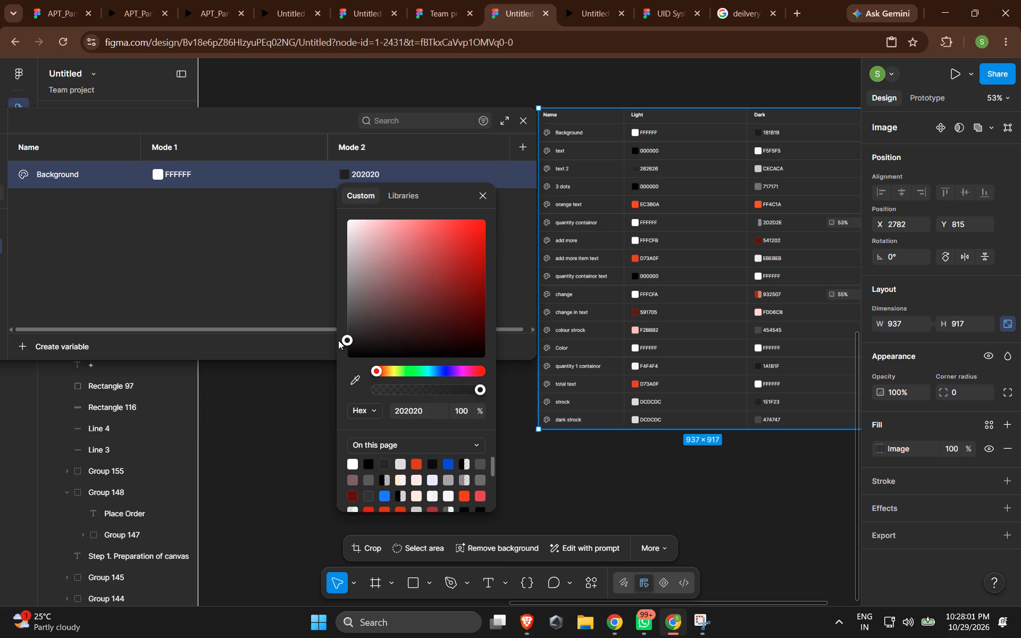
key("Return")
left_click(241, 246)
left_click(345, 87)
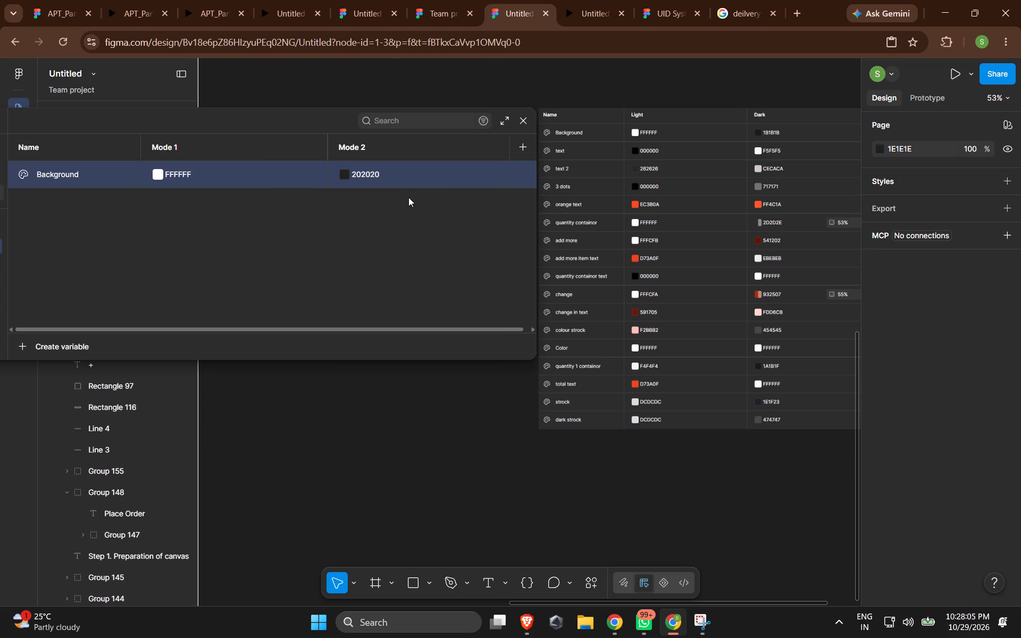
Move the variables window lower, keeping its mode columns readable and clear of the colour reference image.
scroll(420, 380, "down", 5, "ctrl")
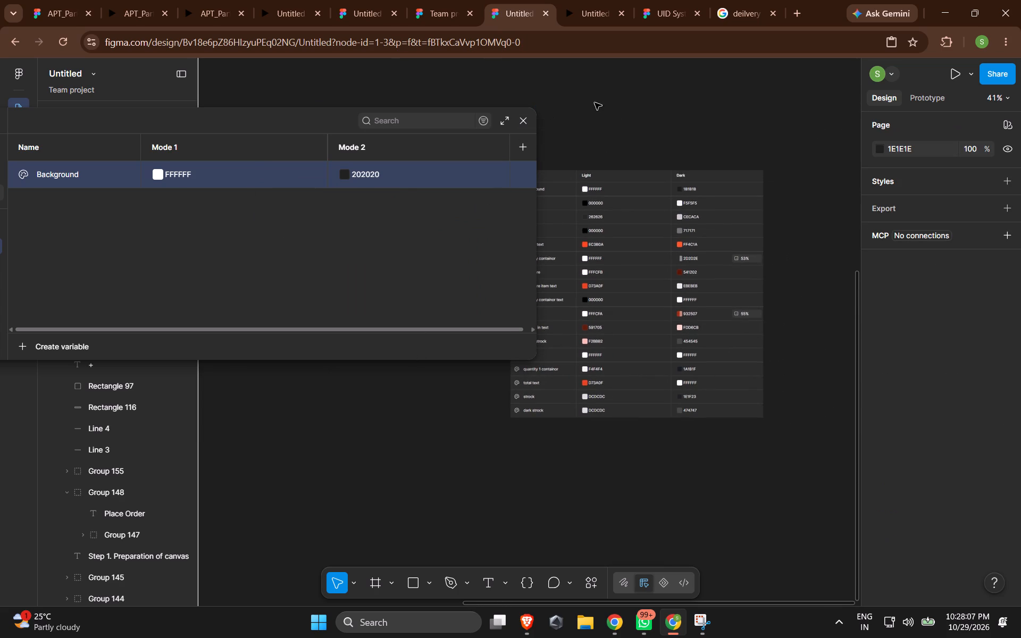
left_click(595, 103)
left_click_drag(337, 122, 0, 225)
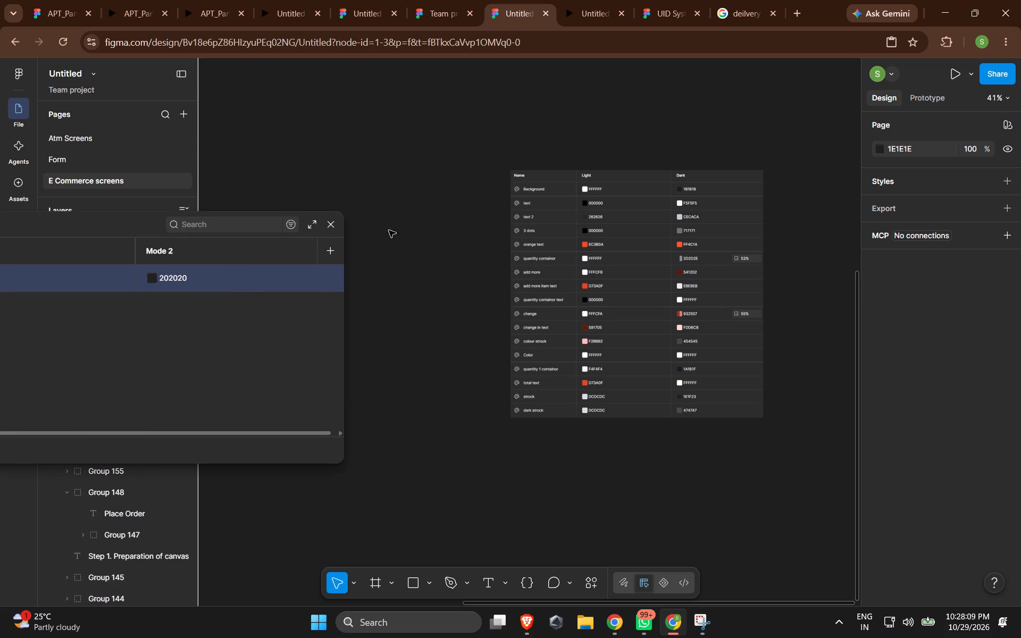
left_click_drag(108, 224, 285, 198)
Select the whole Your Cart screen frame on the canvas above the colour reference image.
scroll(590, 159, "down", 3, "ctrl")
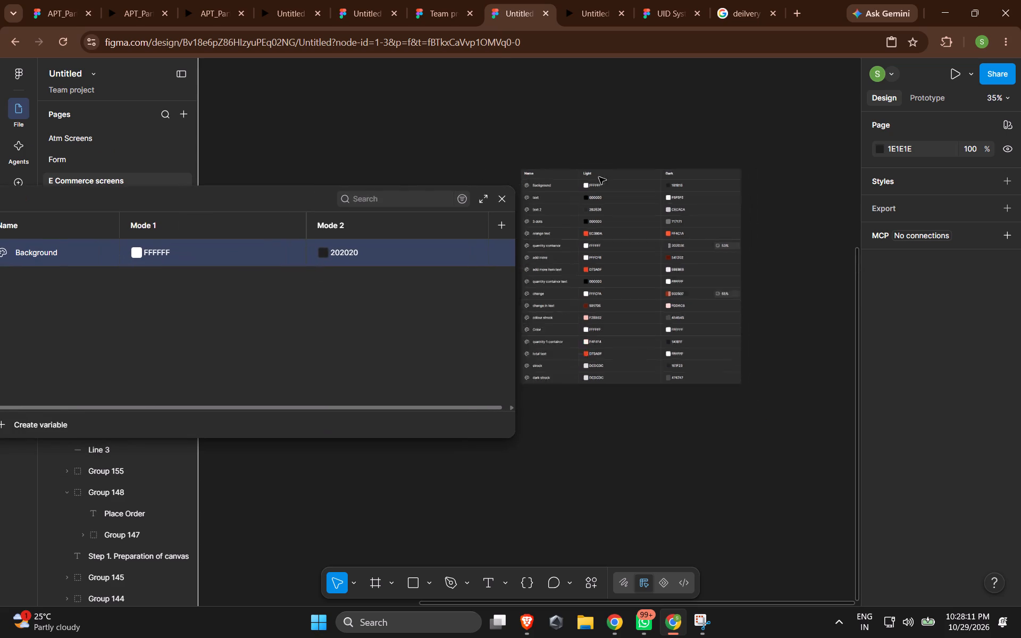
scroll(599, 177, "down", 2, "ctrl")
scroll(366, 150, "down", 2, "ctrl")
scroll(612, 123, "up", 4)
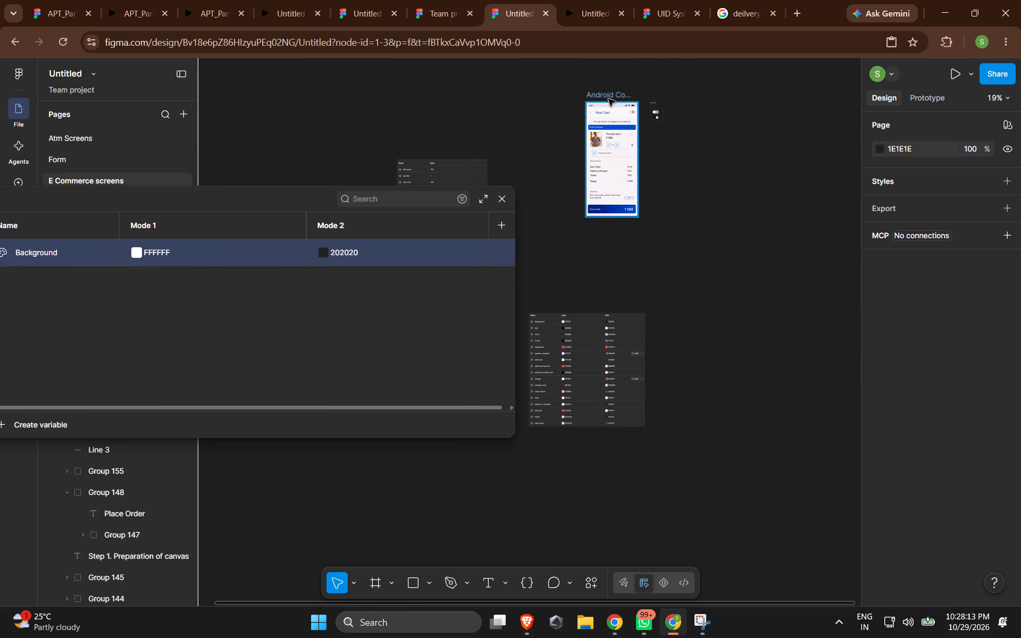
left_click(608, 96)
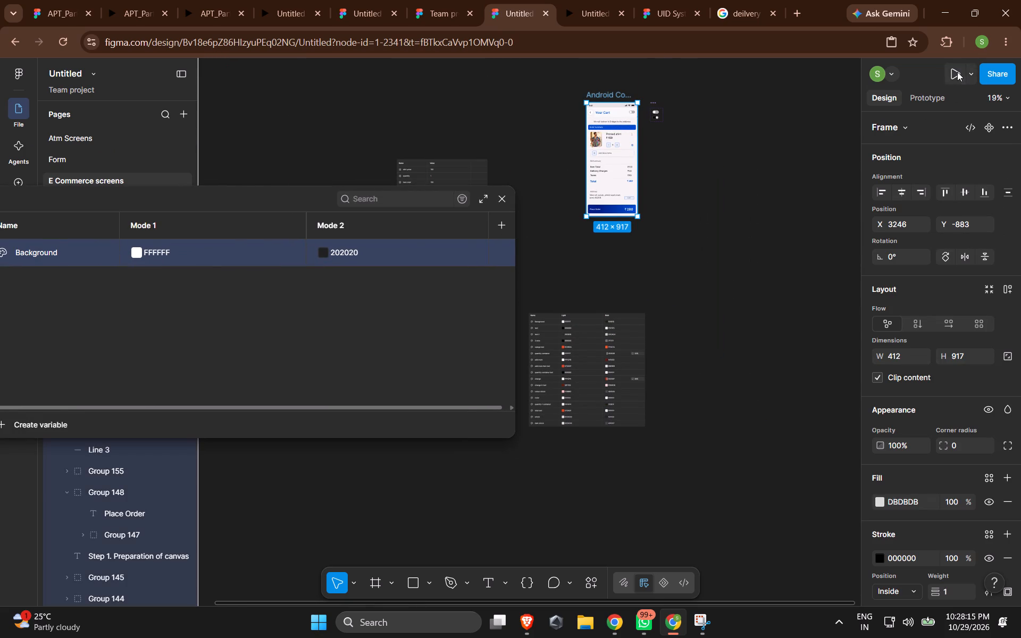
left_click(957, 72)
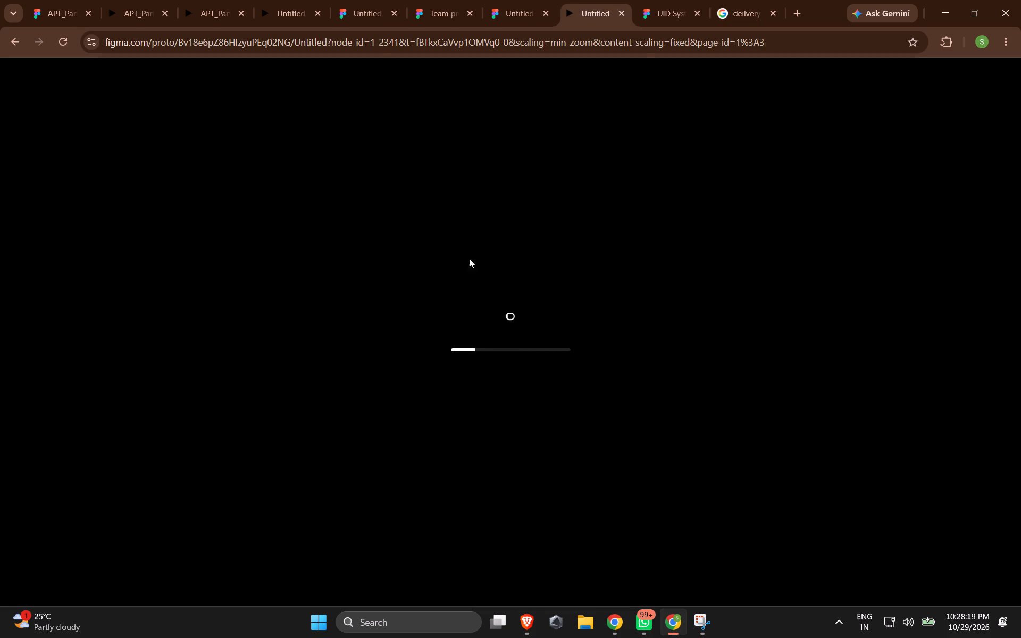
left_click(614, 113)
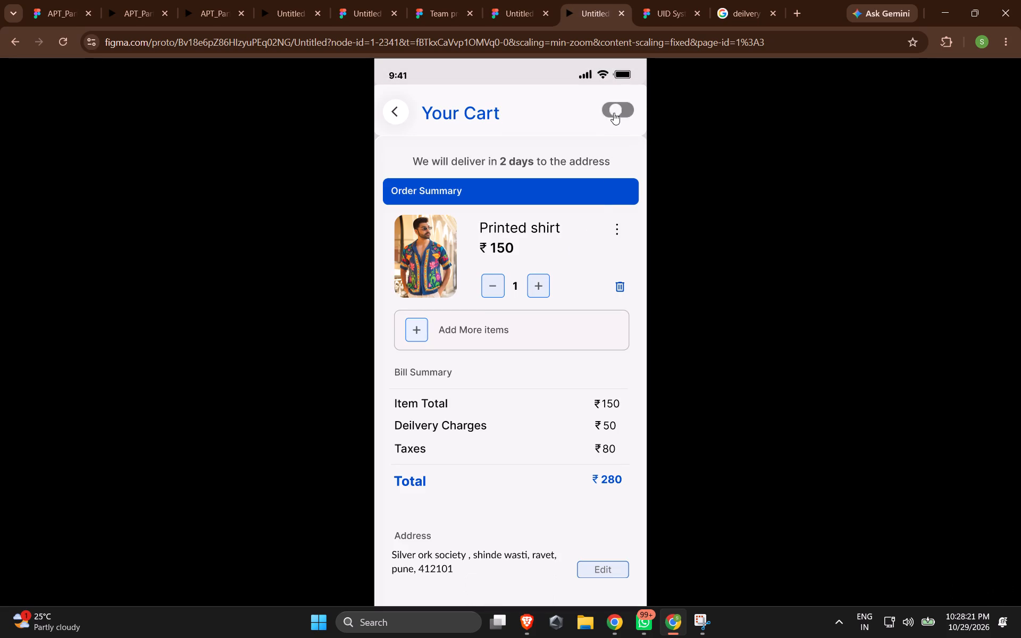
left_click(614, 113)
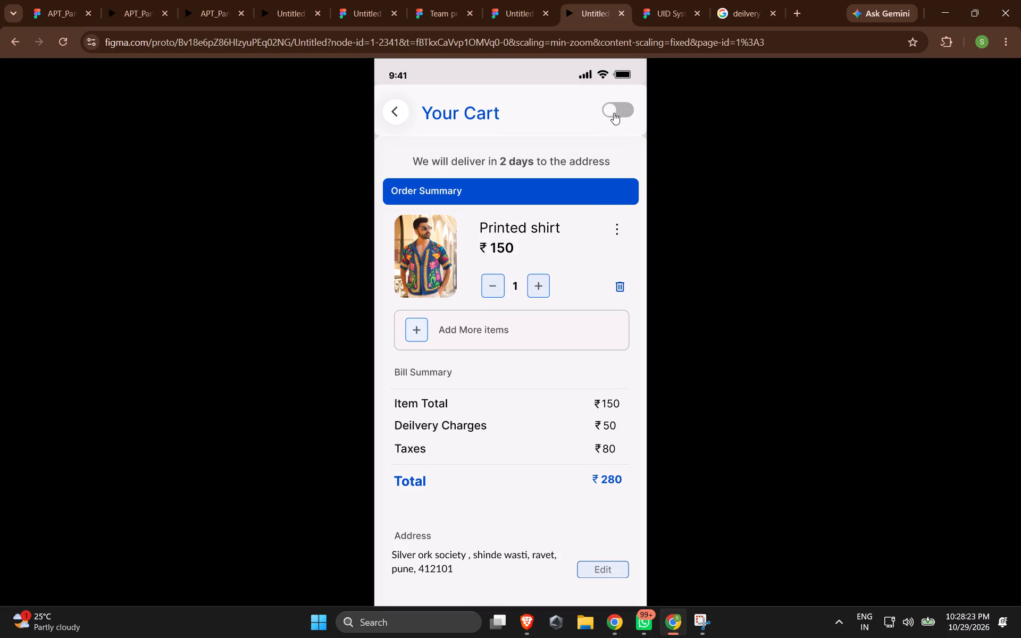